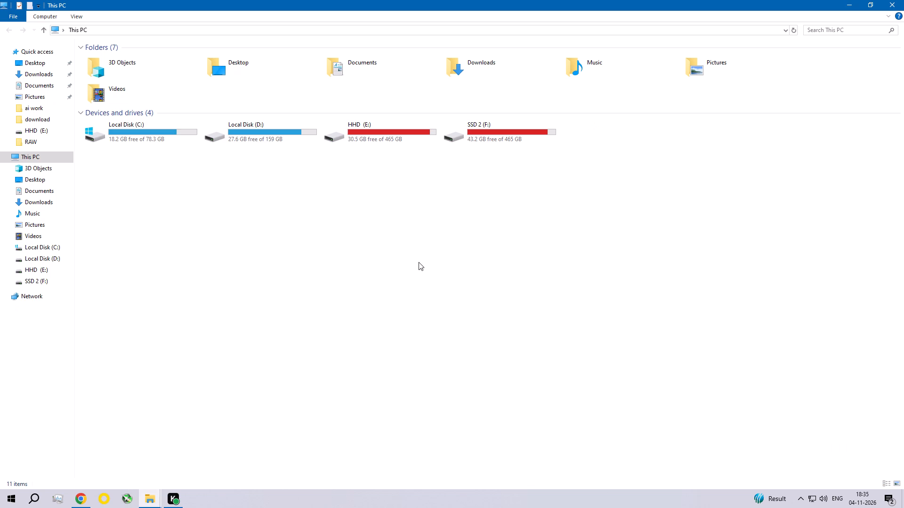
Copy the Adobe Photoshop 2022 archive from the POCO M5's Download folder into the software\Adobe folder on drive E.
double_click(121, 131)
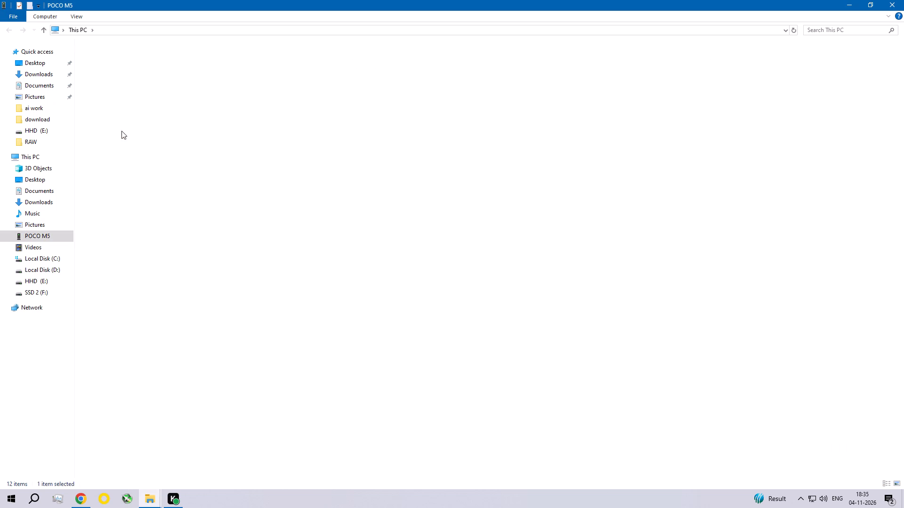
double_click(134, 51)
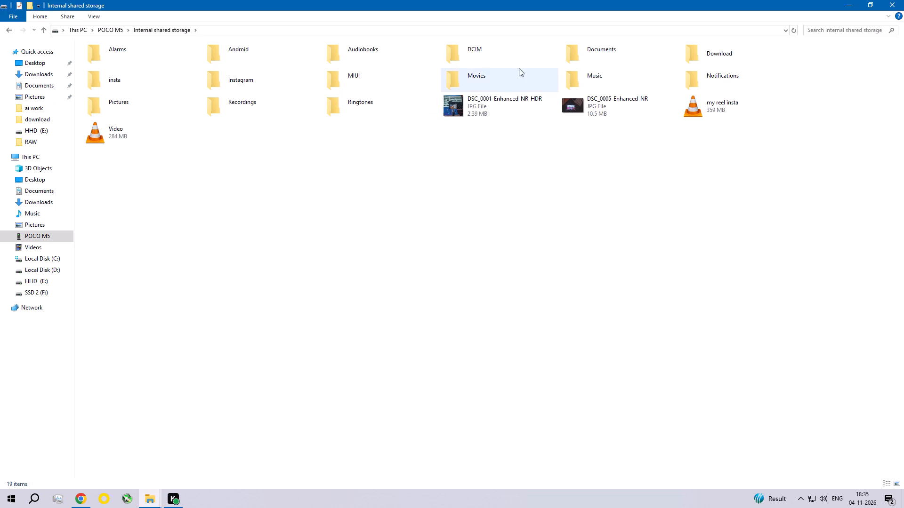
double_click(740, 55)
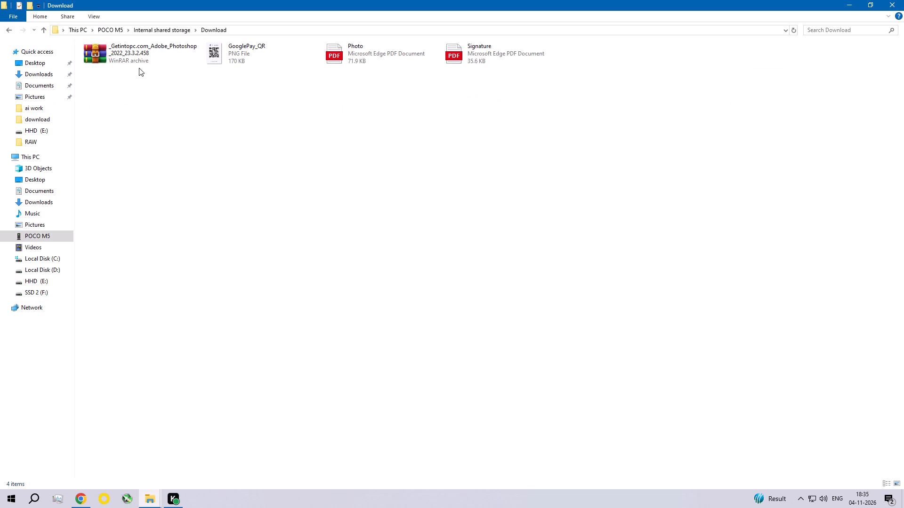
left_click(132, 54)
key("ctrl+c")
triple_click(9, 32)
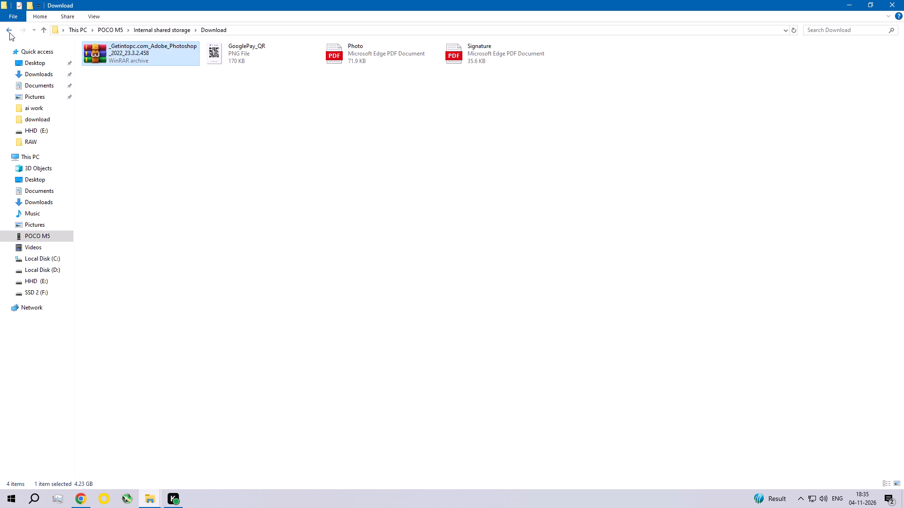
left_click(371, 233)
double_click(487, 136)
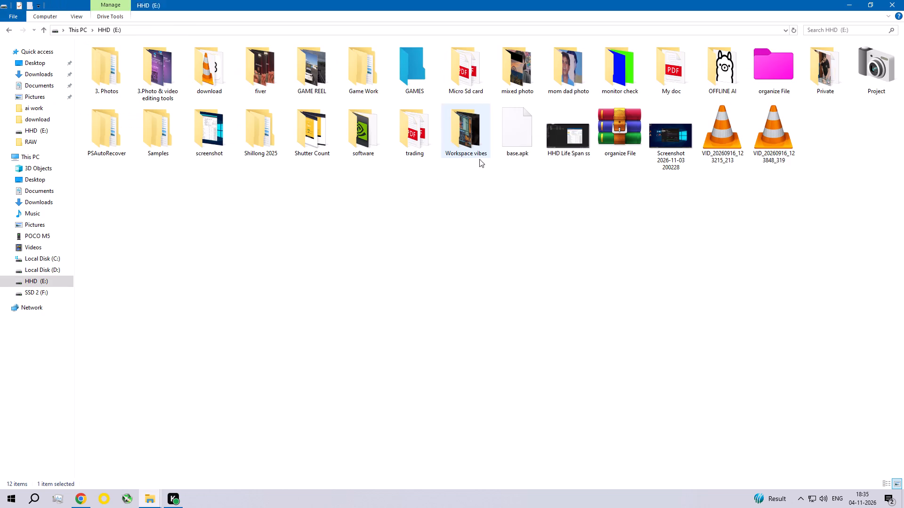
left_click(408, 284)
double_click(353, 143)
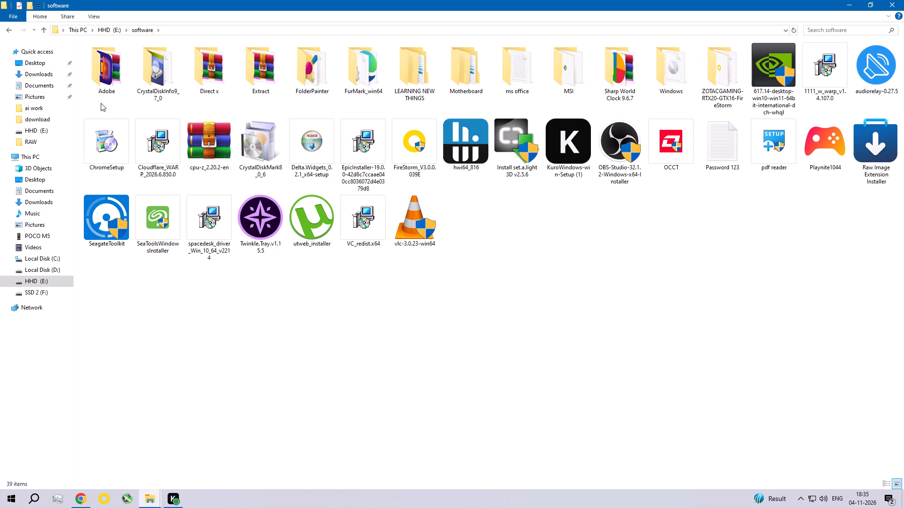
double_click(125, 76)
left_click(273, 338)
key("ctrl+v")
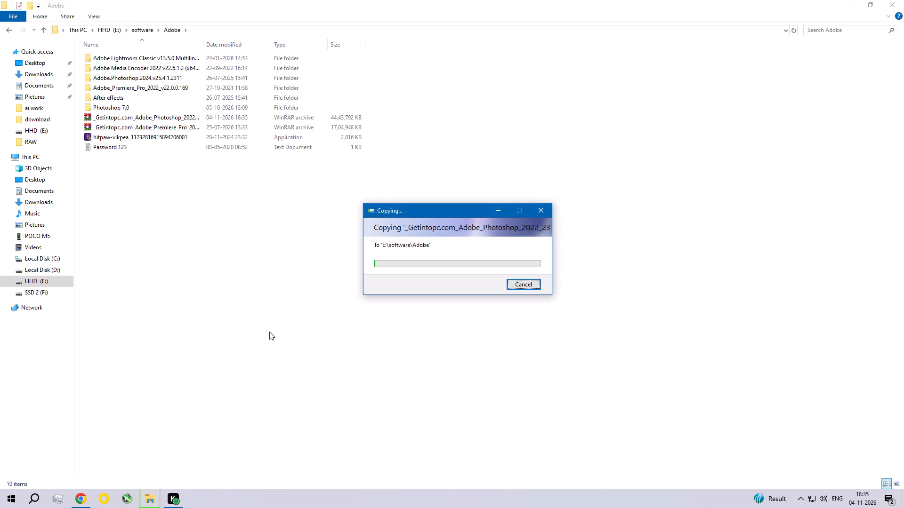
Show Task Manager's Memory performance graph beside the copy progress window and minimise the Adobe folder window.
left_click(54, 507)
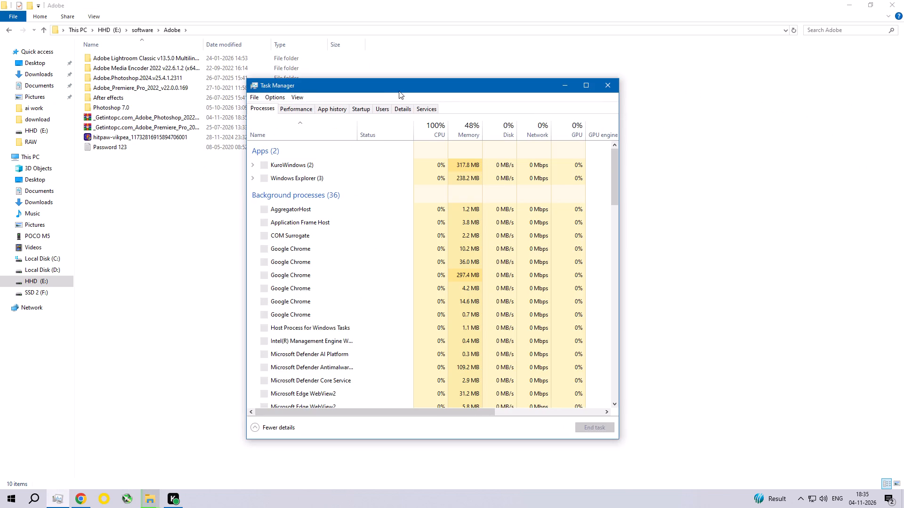
left_click_drag(445, 214, 279, 214)
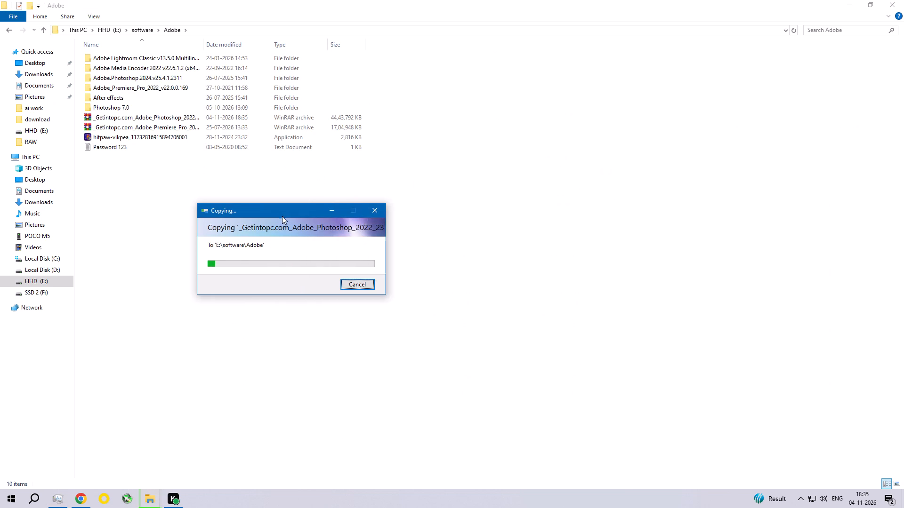
left_click(57, 500)
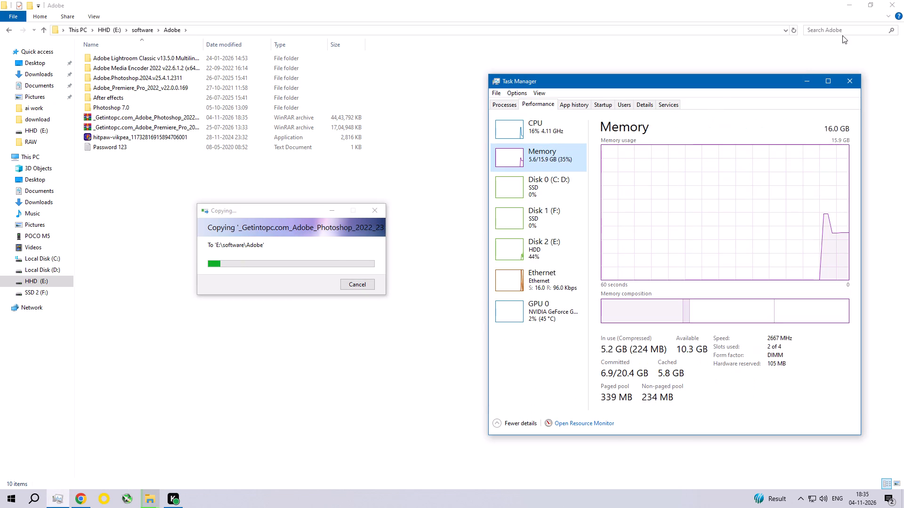
left_click(846, 0)
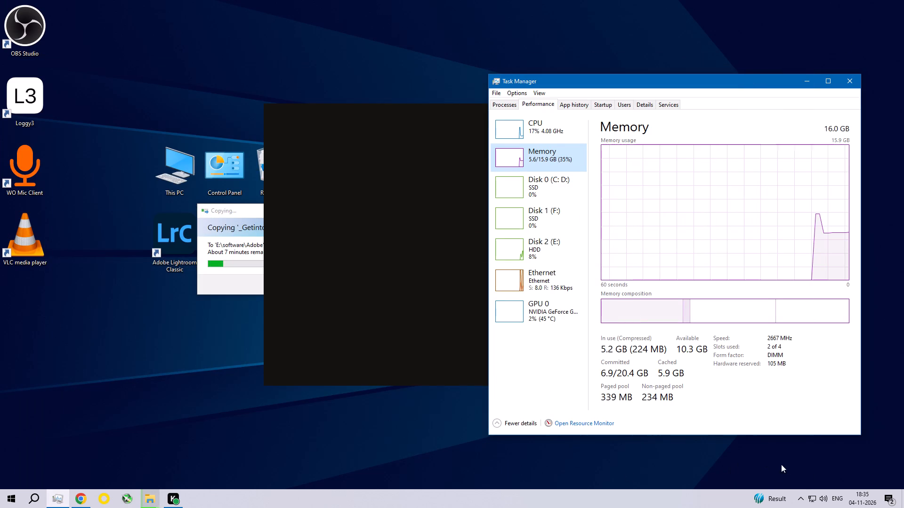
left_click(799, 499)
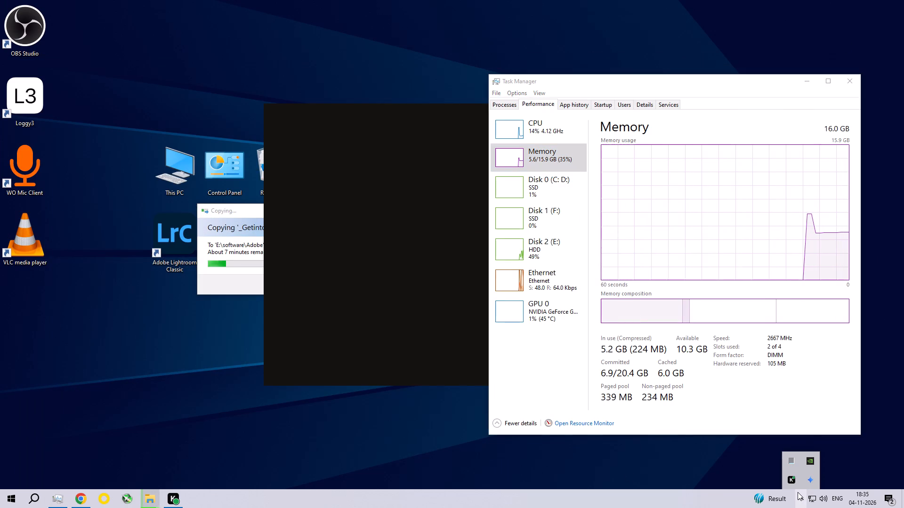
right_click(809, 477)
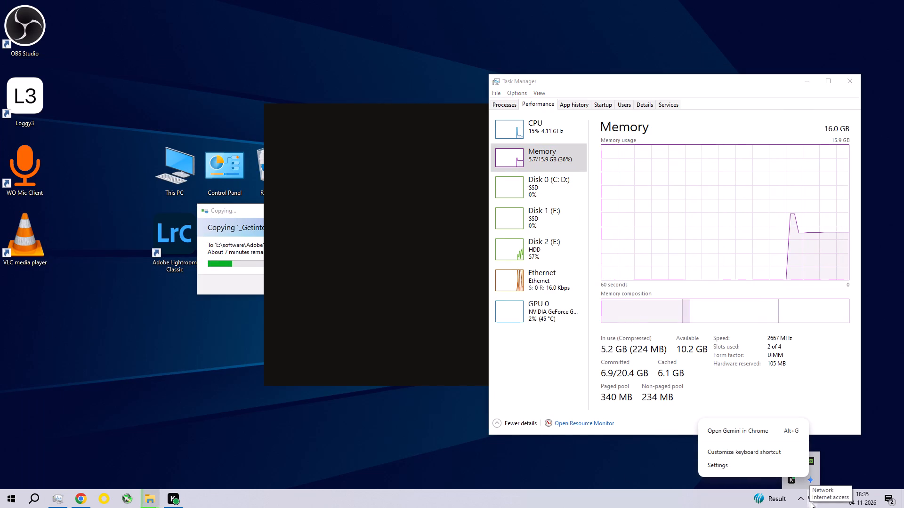
Clear all Windows notifications and dismiss the notification centre.
left_click(885, 498)
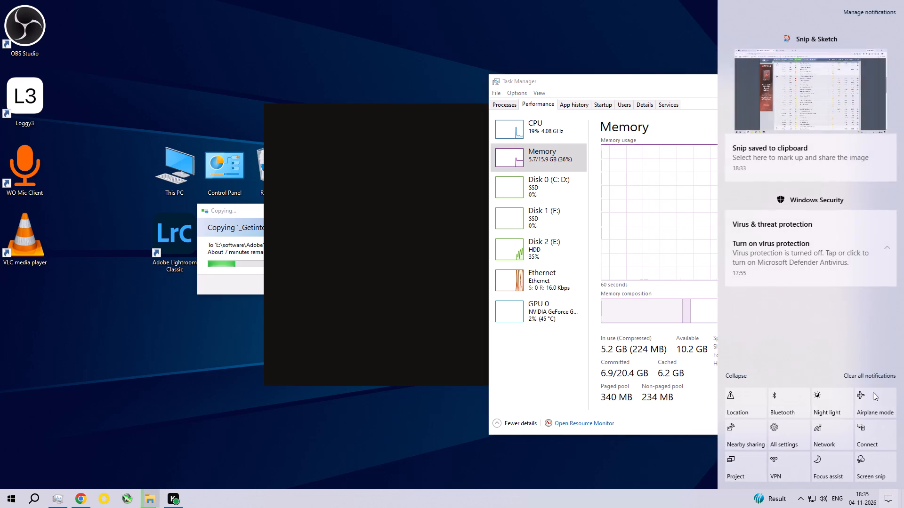
left_click(873, 373)
left_click(634, 461)
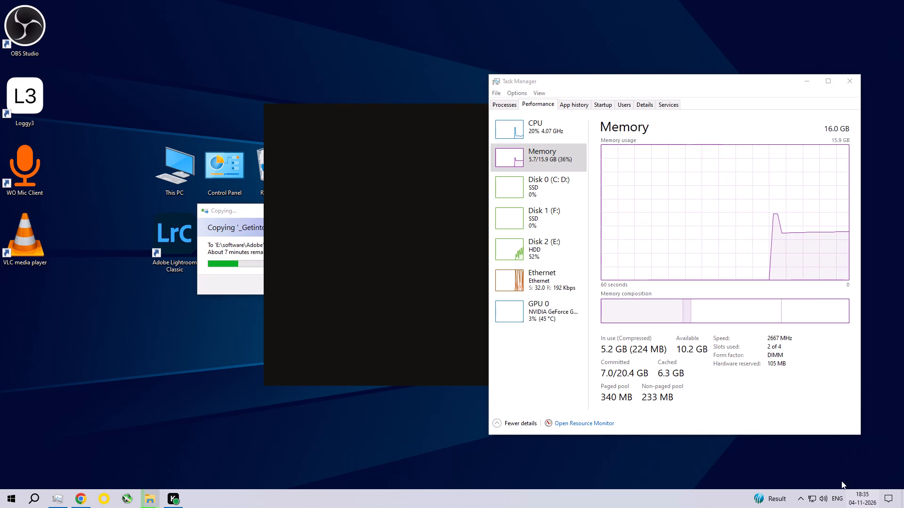
Set the Windows color mode to Dark in the Personalization settings and close Settings.
right_click(839, 456)
left_click(847, 450)
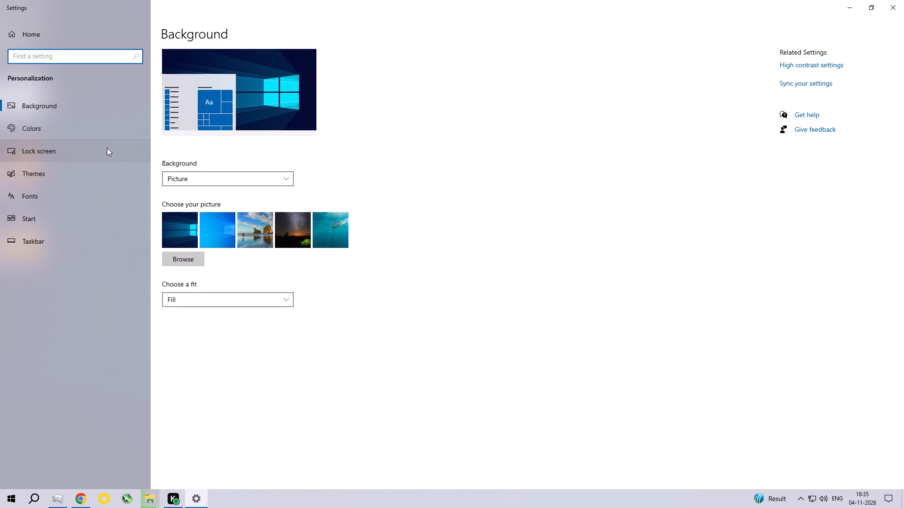
left_click(35, 129)
left_click(205, 183)
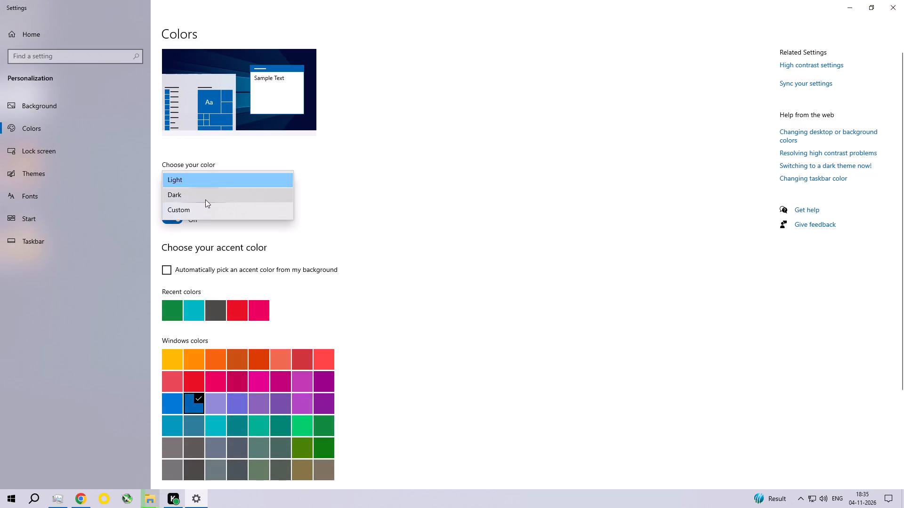
left_click(205, 200)
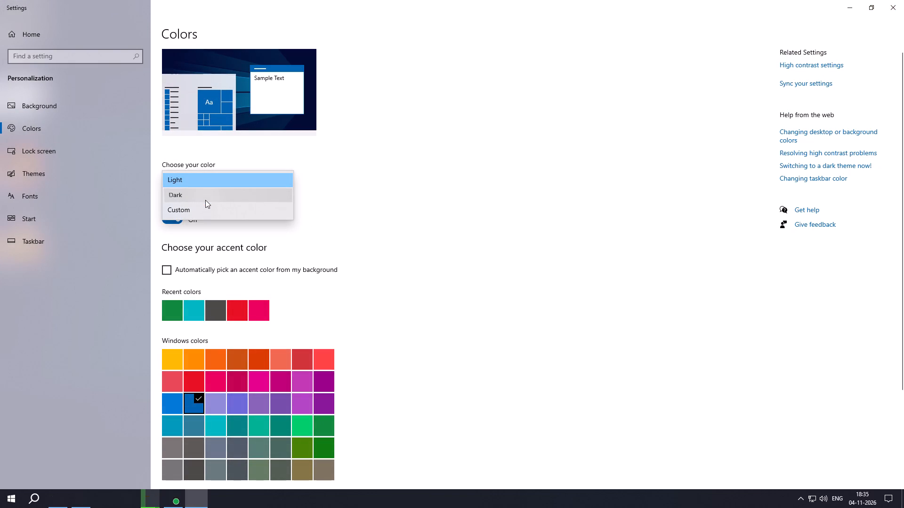
left_click(903, 0)
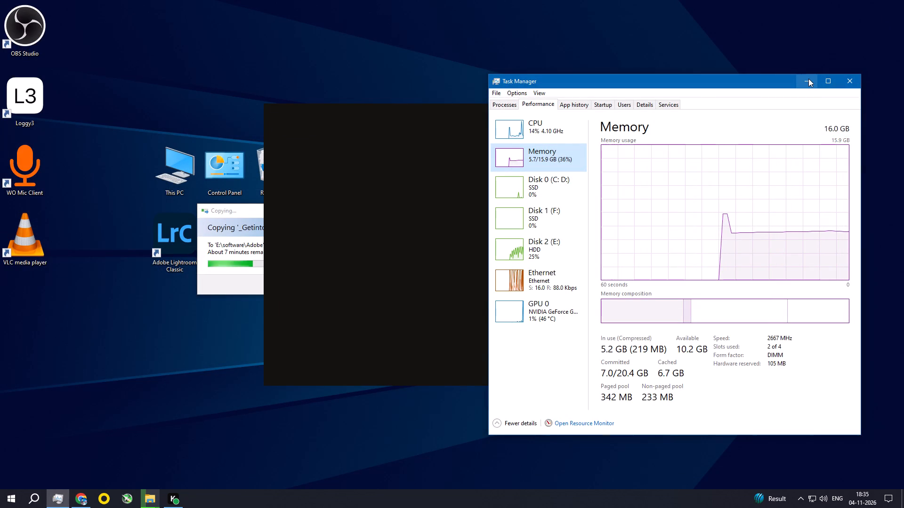
Move the copy progress window clear of the dark window and monitor the transfer with Disk 2 (E:) activity in Task Manager.
left_click(224, 214)
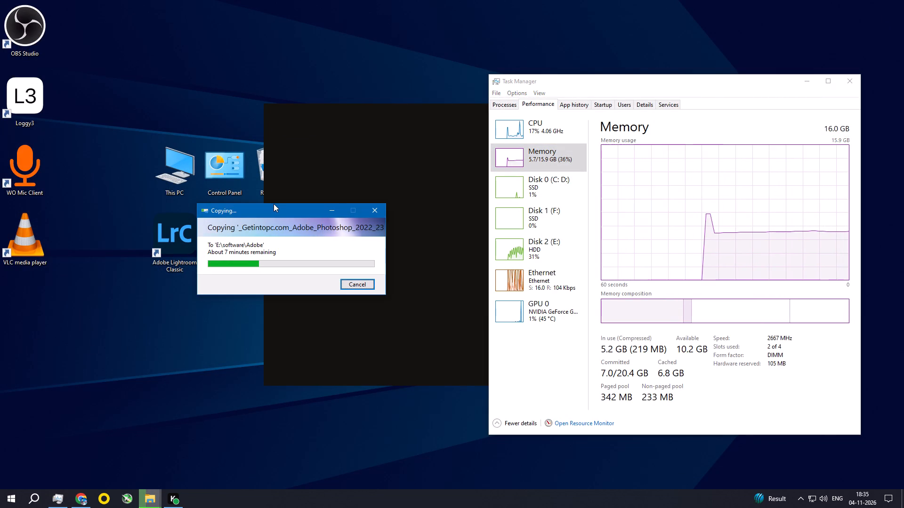
left_click_drag(273, 210, 212, 236)
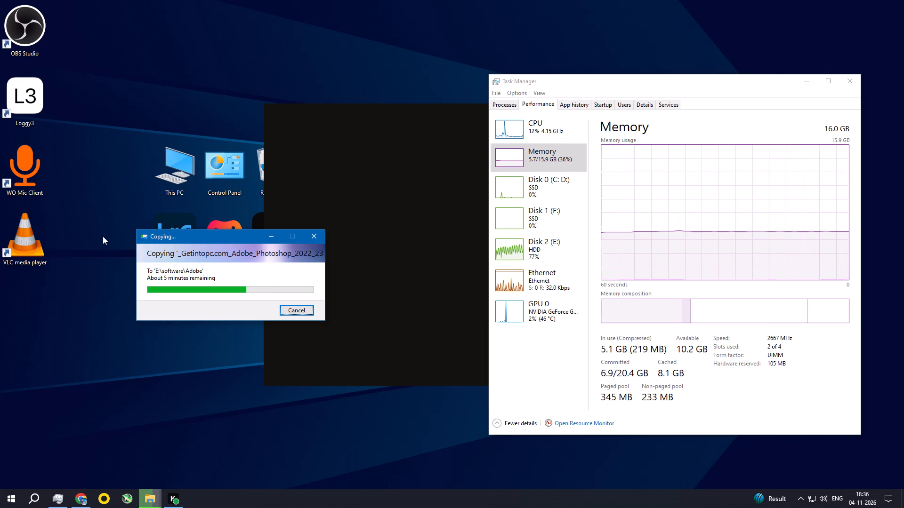
left_click_drag(197, 242, 191, 277)
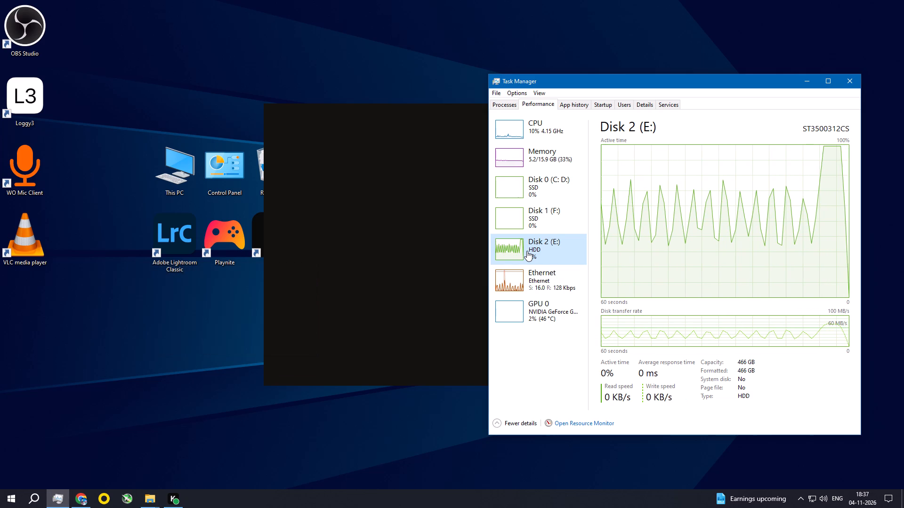
Refresh the desktop.
right_click(116, 310)
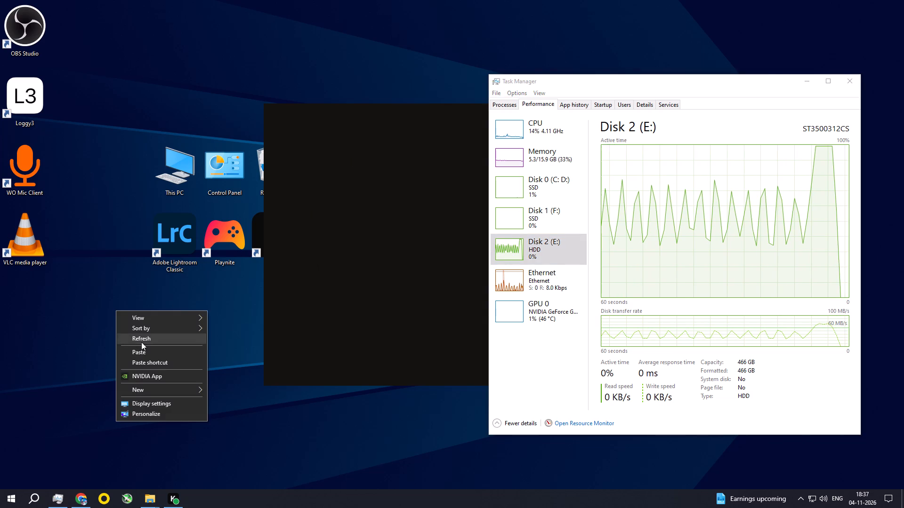
left_click(142, 341)
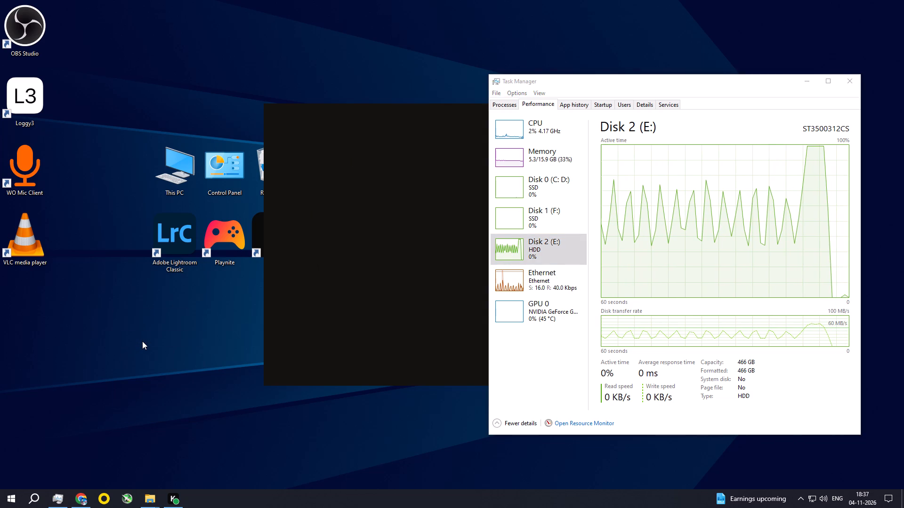
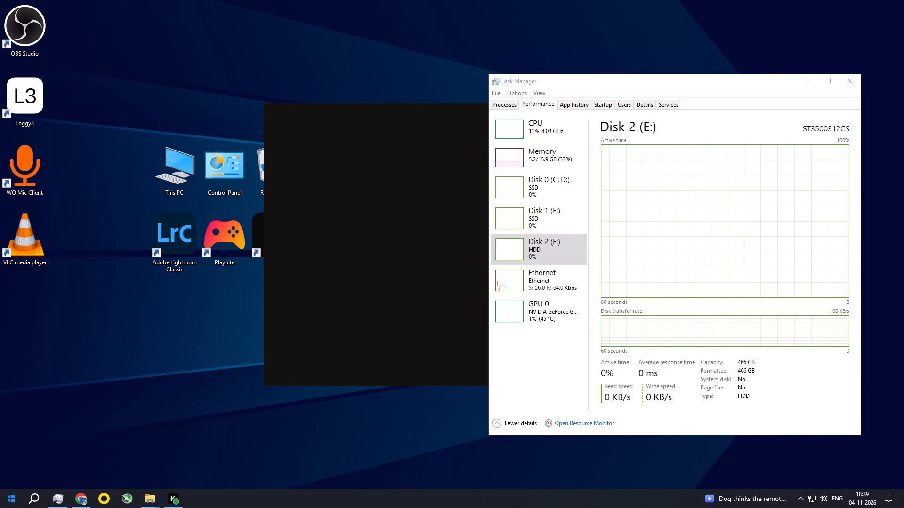
Launch Adobe Photoshop 2024.
left_click(0, 507)
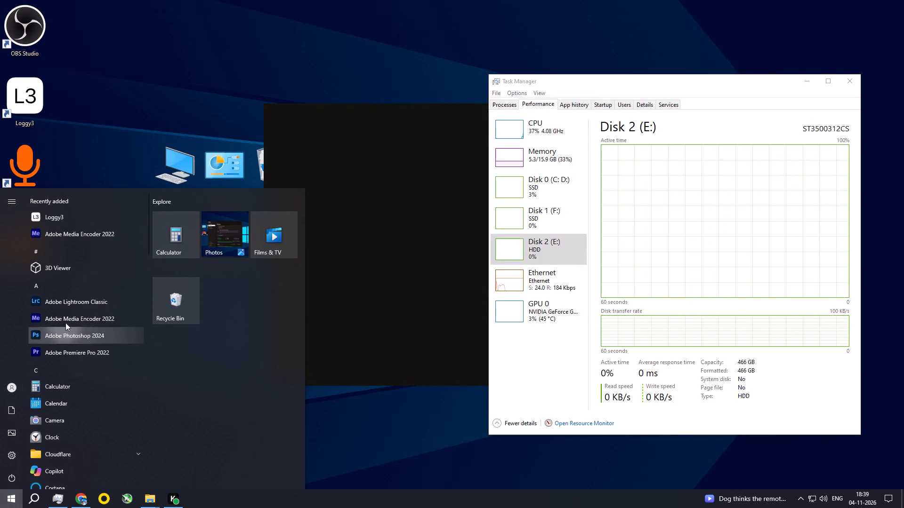
left_click(65, 343)
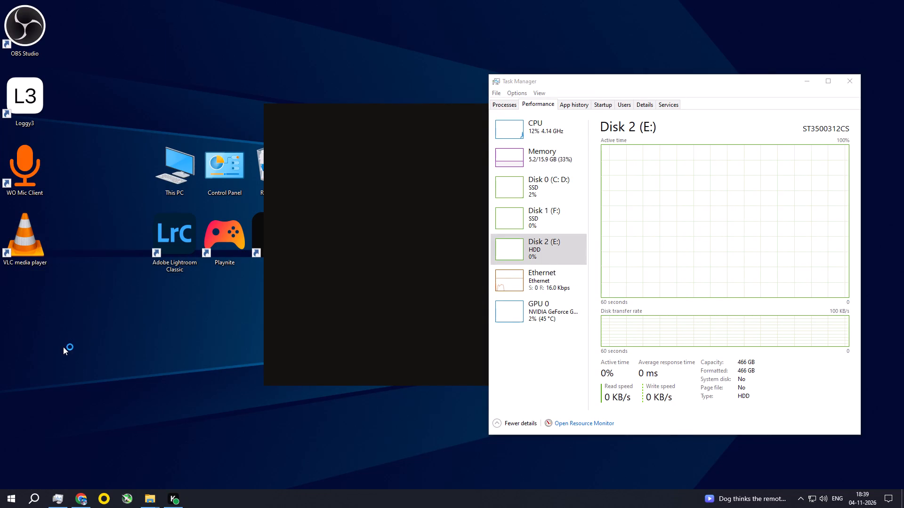
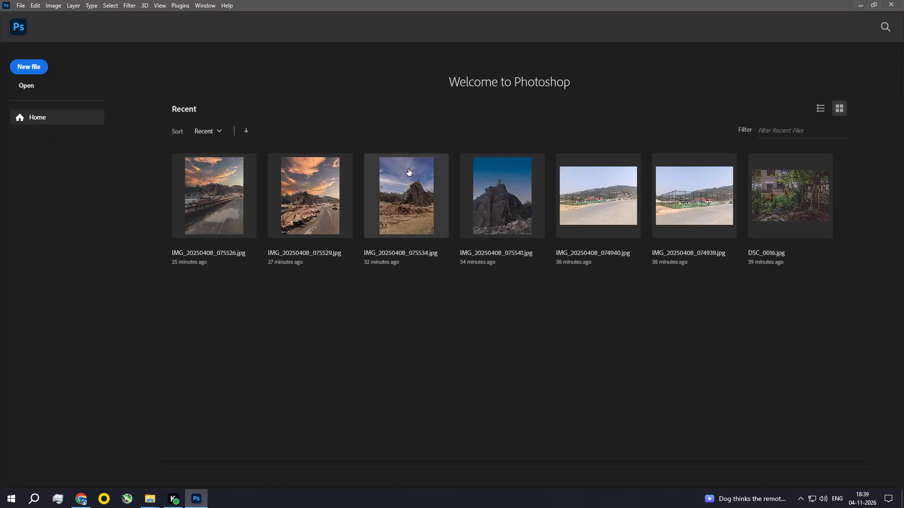
Leave the home screen for the empty workspace and switch to the RAW folder window in File Explorer.
left_click(22, 26)
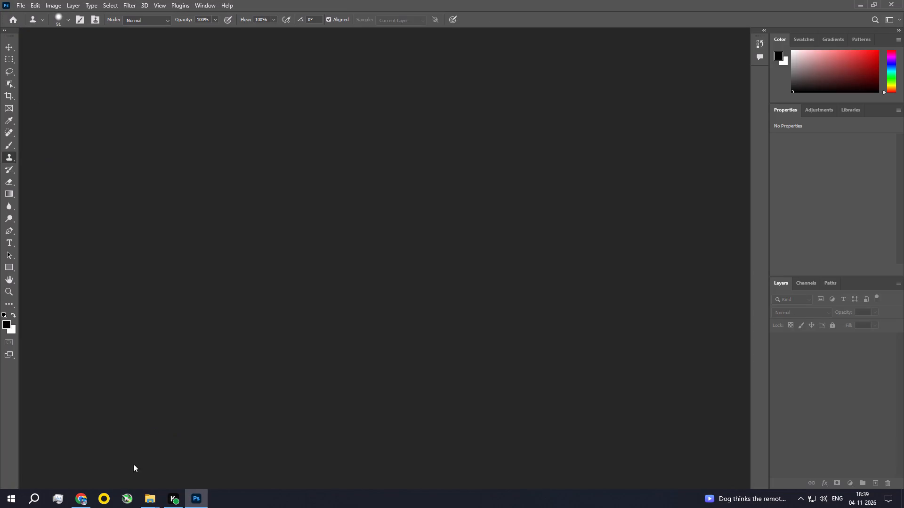
left_click(147, 498)
left_click(241, 426)
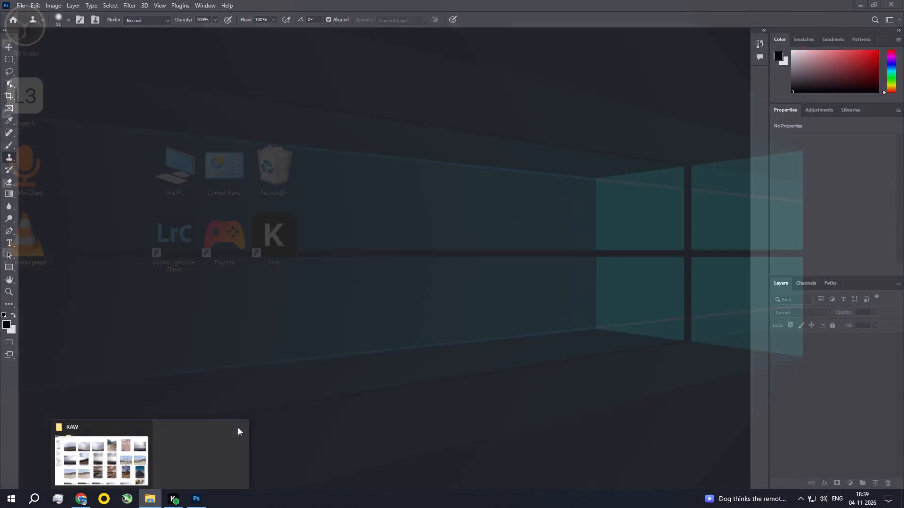
left_click(127, 461)
Open the four photos IMG_20250408_074926, 074935, 074939 and 074940 from the RAW folder in Photoshop.
scroll(438, 287, "down", 1)
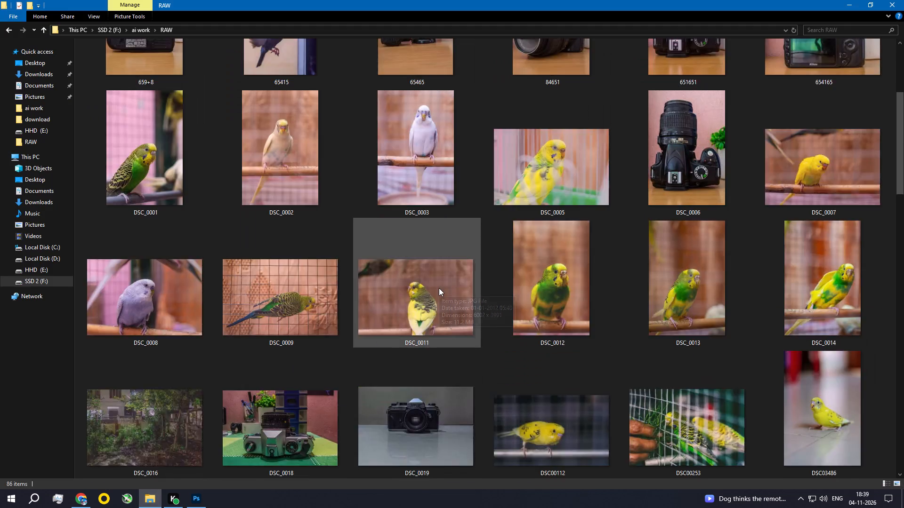
scroll(439, 288, "down", 3)
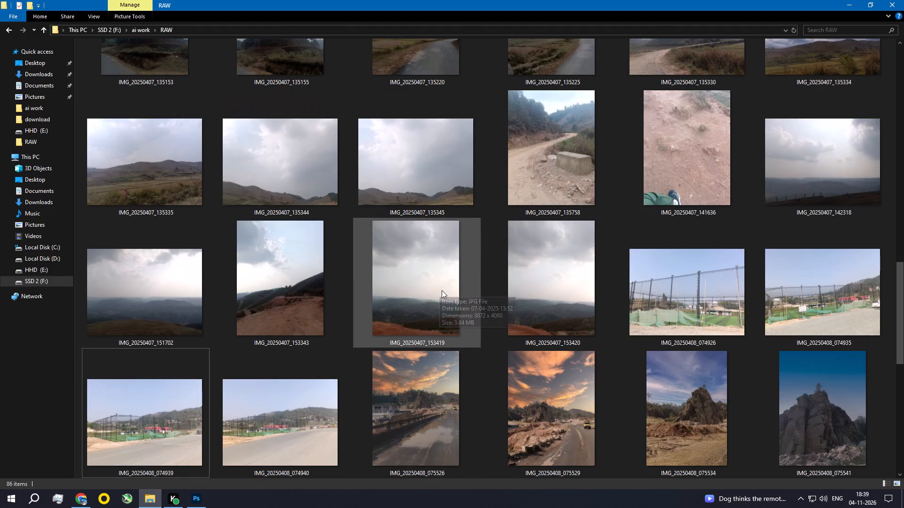
scroll(443, 290, "up", 1)
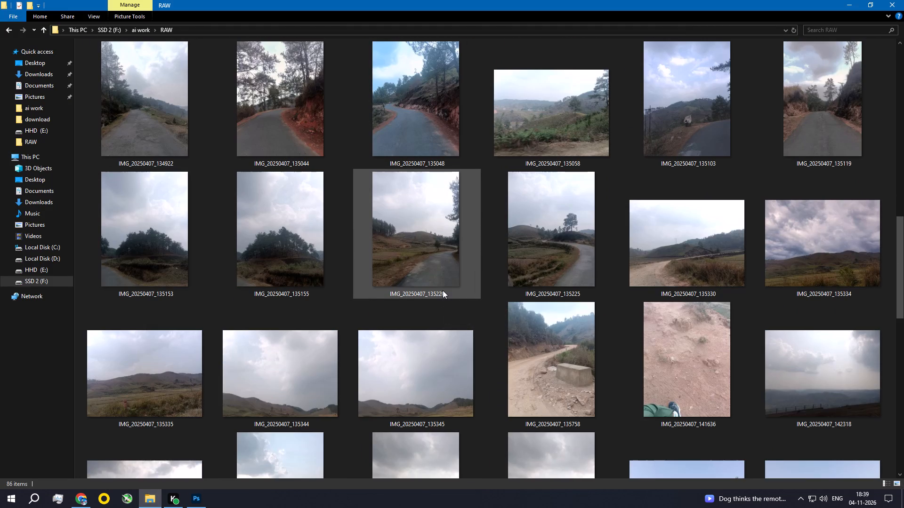
left_click_drag(903, 262, 903, 290)
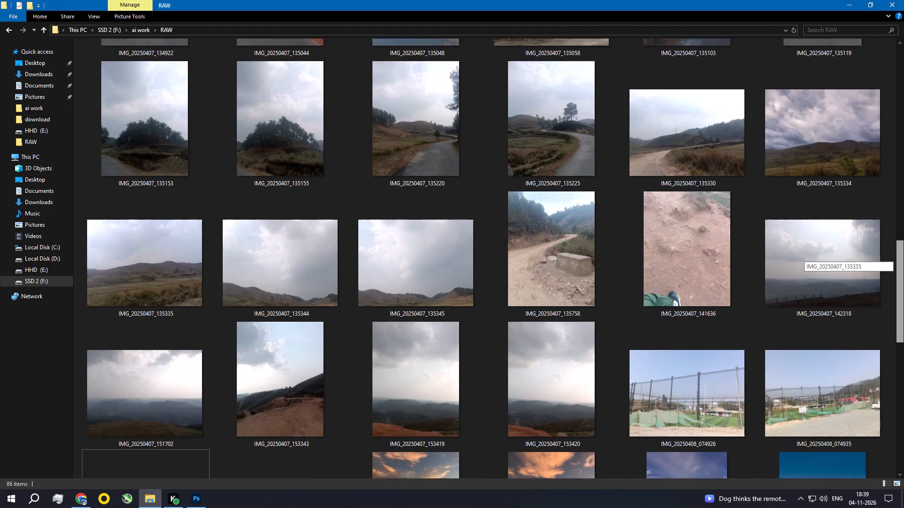
left_click_drag(903, 290, 903, 305)
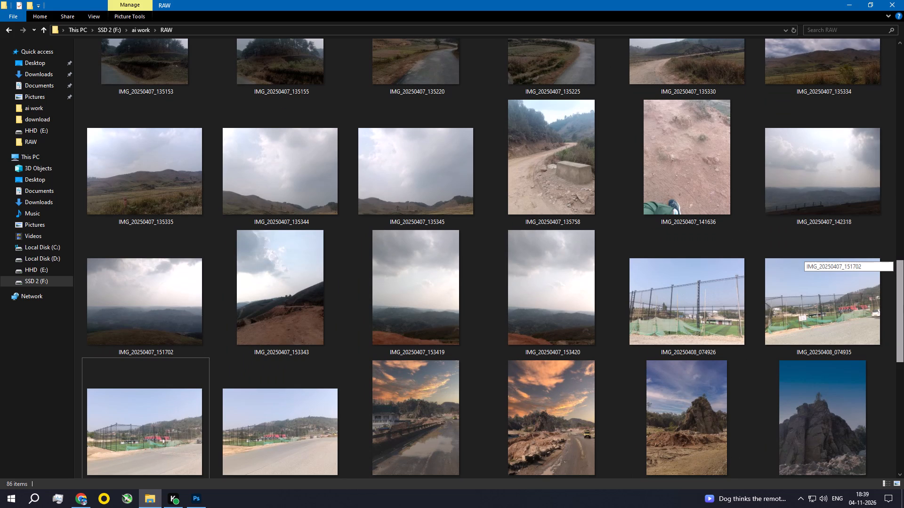
left_click_drag(903, 305, 903, 293)
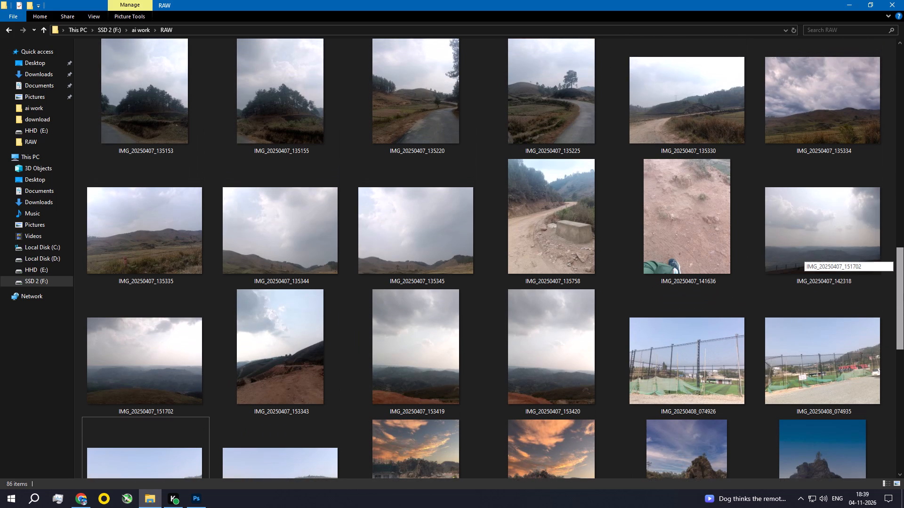
left_click_drag(903, 293, 903, 353)
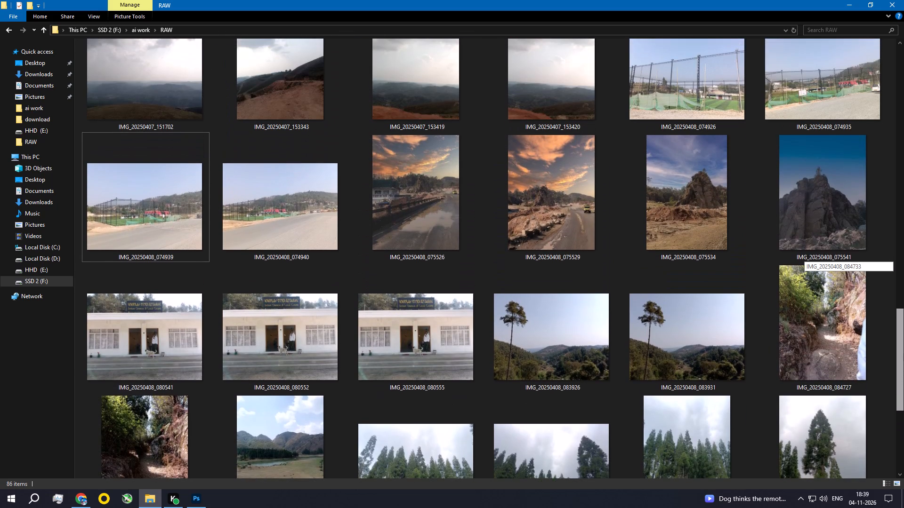
left_click_drag(903, 353, 903, 296)
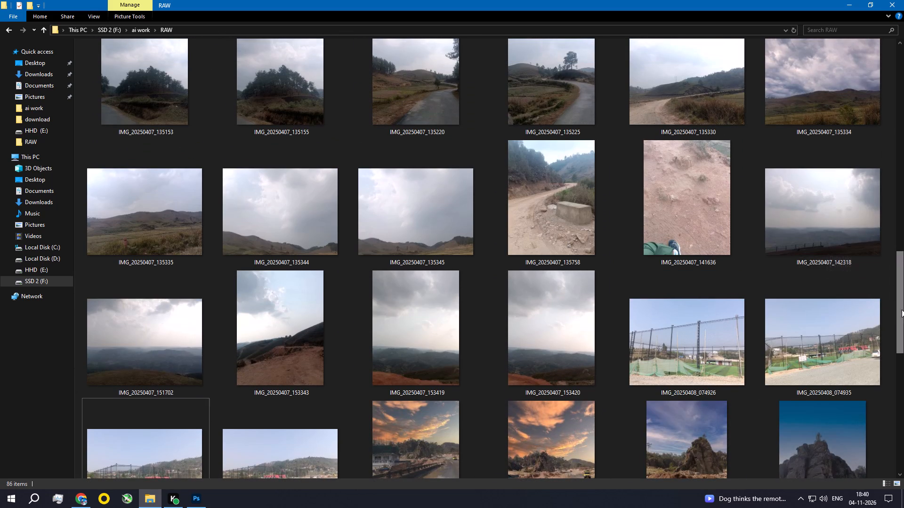
left_click(690, 363)
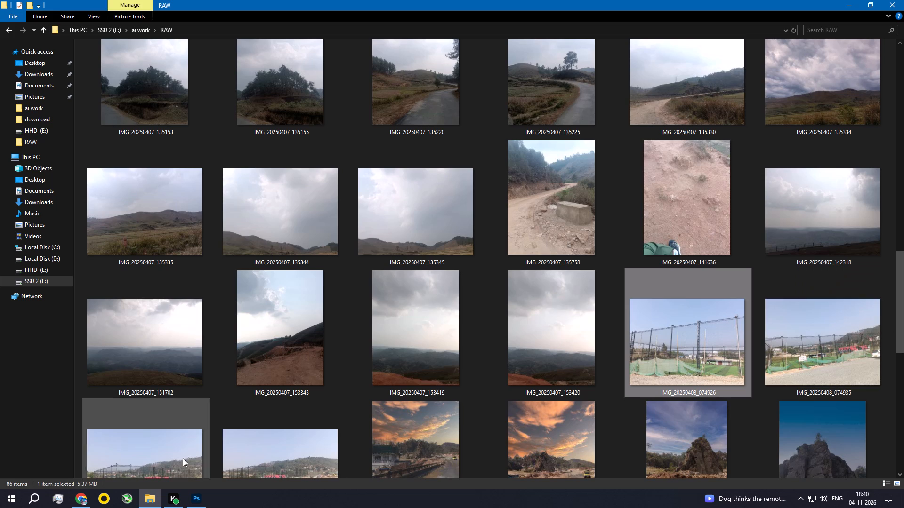
left_click(255, 467, "shift")
left_click_drag(656, 281, 656, 336)
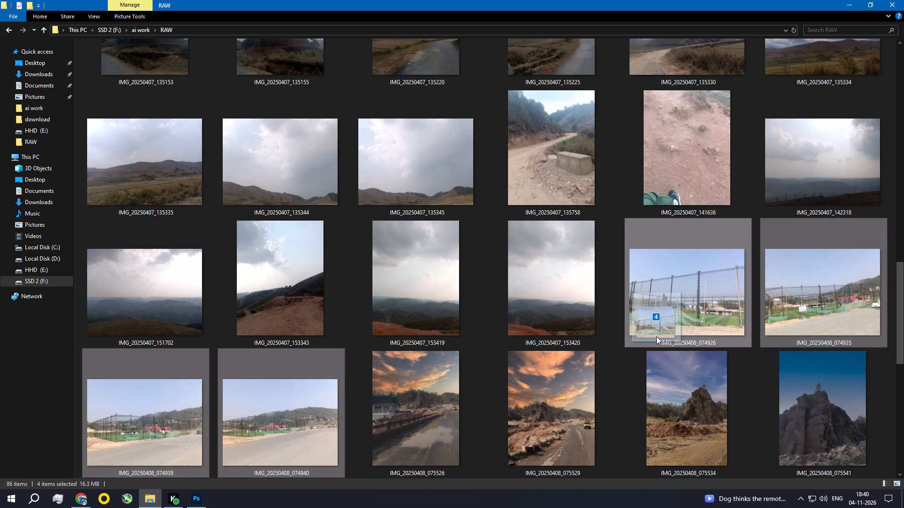
left_click_drag(656, 336, 233, 283)
key("alt+Tab")
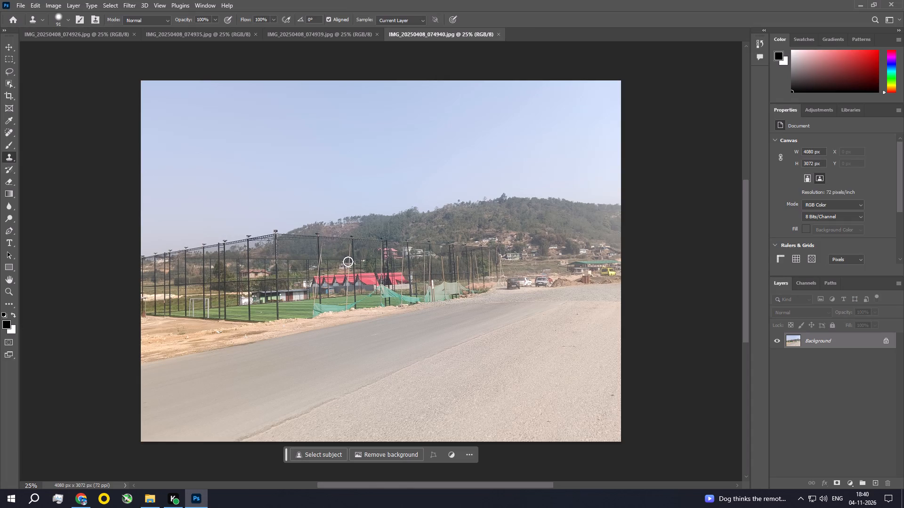
In the Camera Raw Filter for IMG_20250408_074940, set Exposure to -0.90, Contrast to +19, Highlights to -12 and Shadows to +10.
left_click(136, 5)
left_click(161, 73)
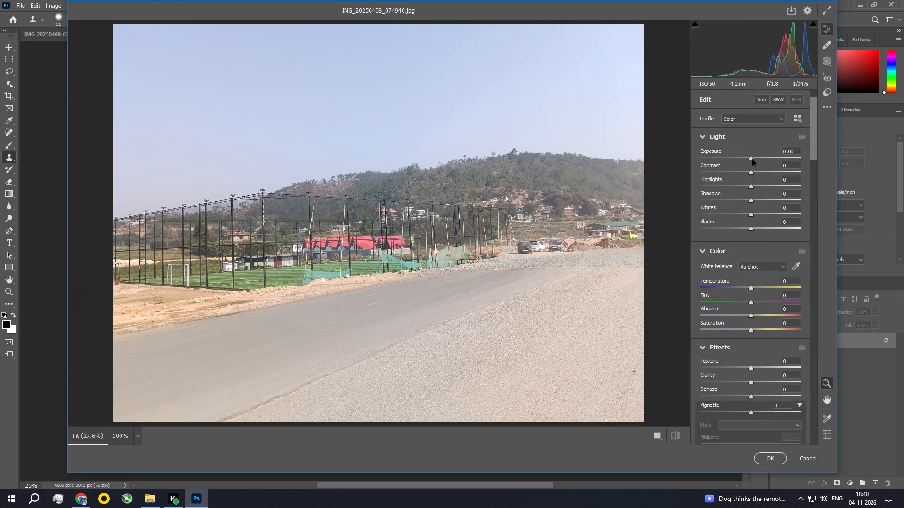
left_click_drag(751, 159, 743, 159)
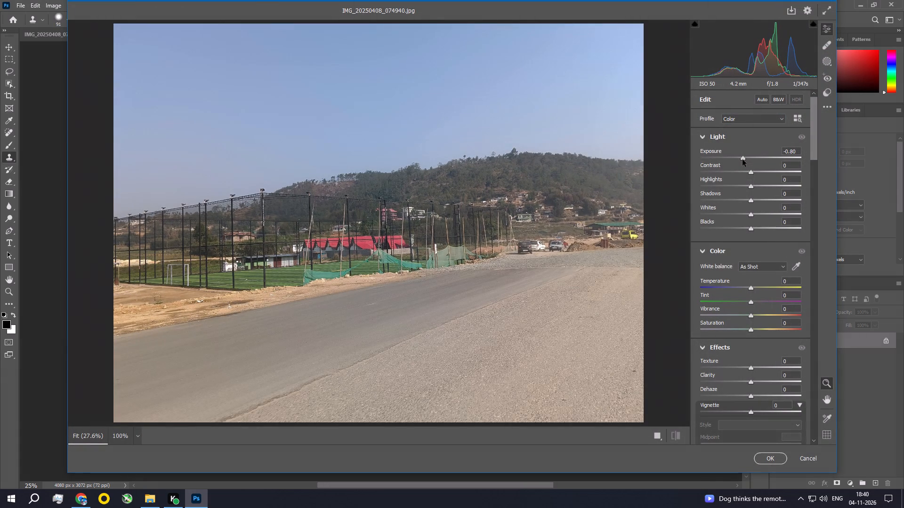
left_click_drag(743, 159, 742, 159)
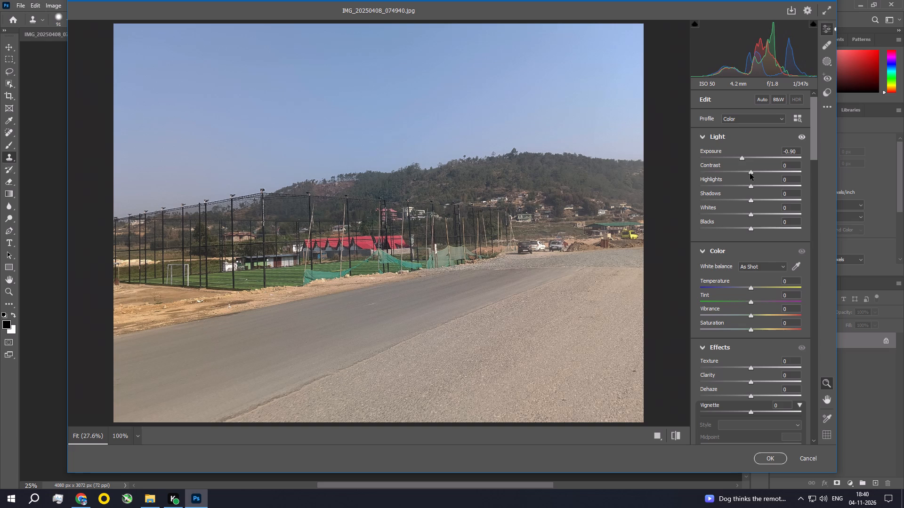
left_click_drag(750, 174, 759, 177)
left_click_drag(751, 187, 745, 186)
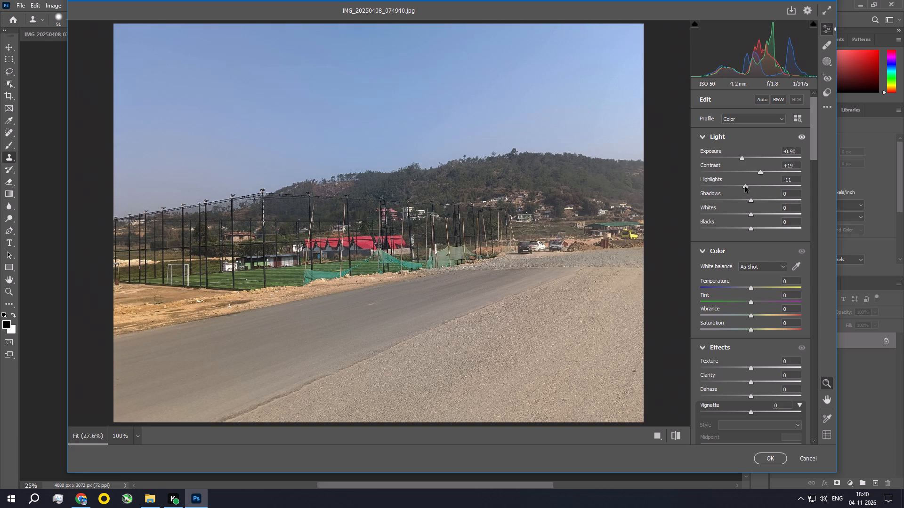
left_click_drag(745, 186, 744, 186)
left_click_drag(752, 199, 757, 199)
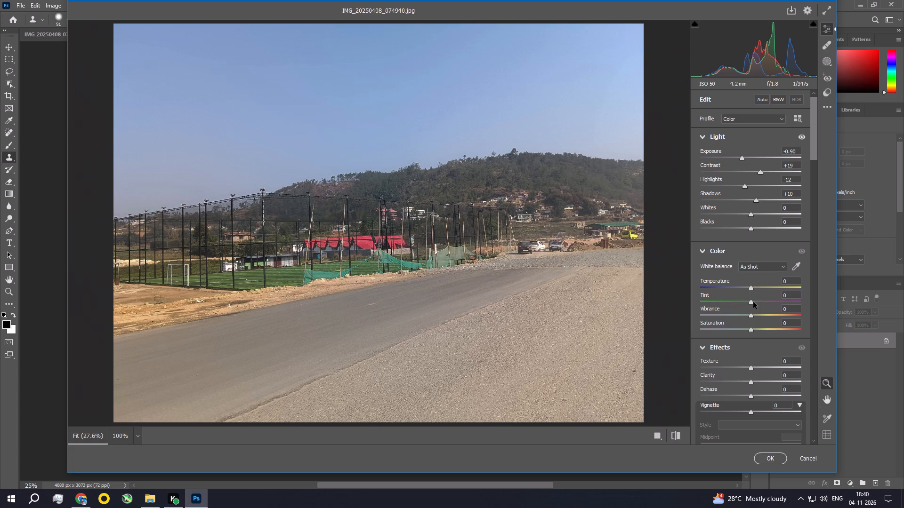
Set the photo's Vibrance to +8, Saturation to +7, Texture to +9 and Clarity to +9.
left_click_drag(751, 316, 755, 317)
left_click(752, 328)
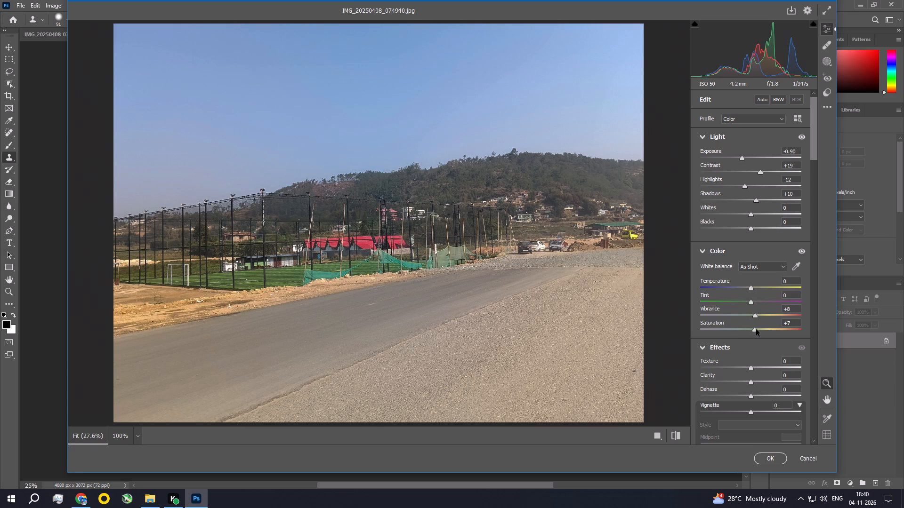
left_click_drag(815, 117, 819, 158)
left_click_drag(752, 139, 757, 139)
left_click_drag(751, 153, 756, 156)
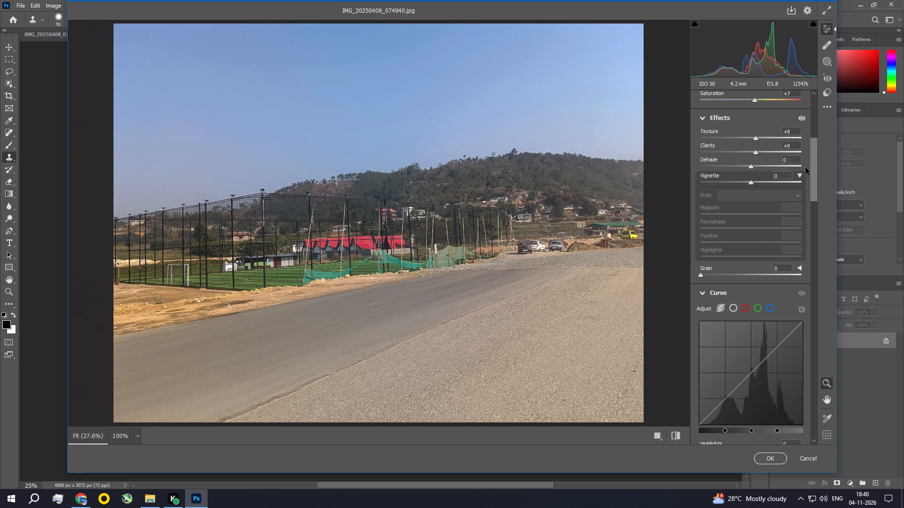
Lower the parametric curve's Highlights to -33 and Lights to -19.
left_click_drag(815, 160, 815, 208)
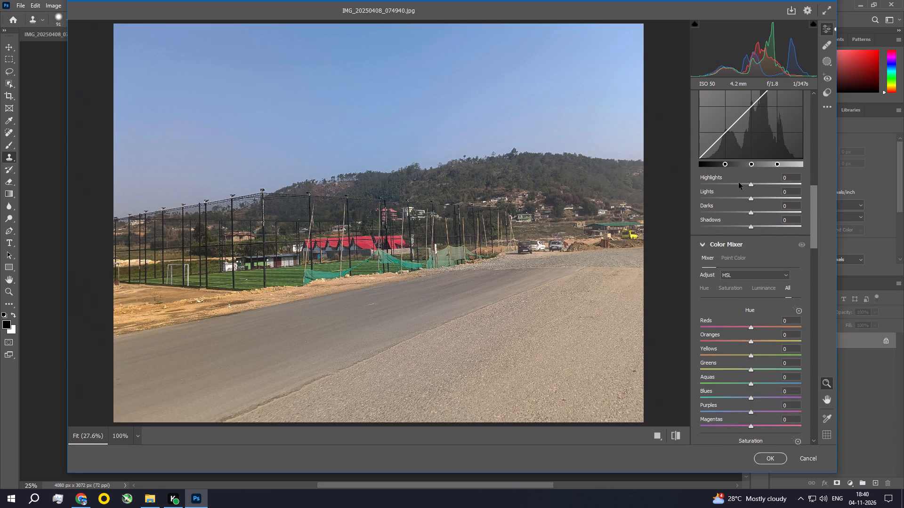
left_click_drag(739, 183, 734, 184)
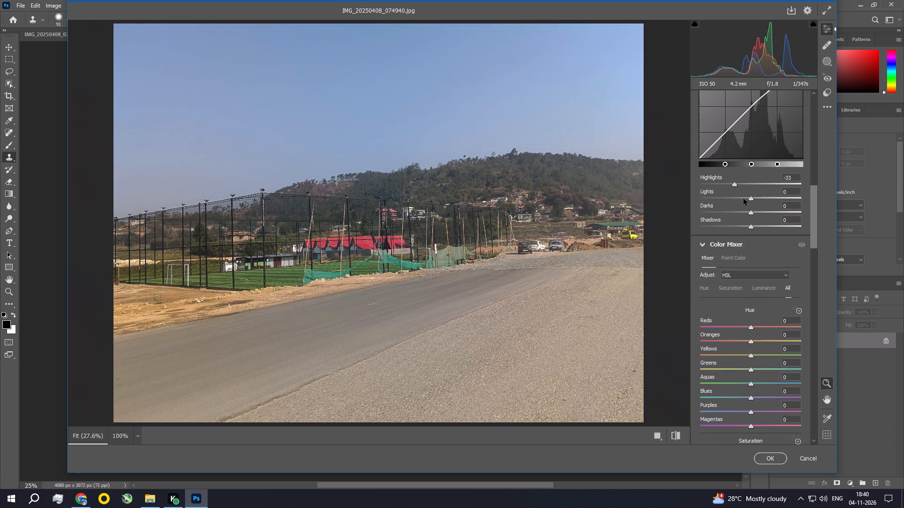
left_click(743, 198)
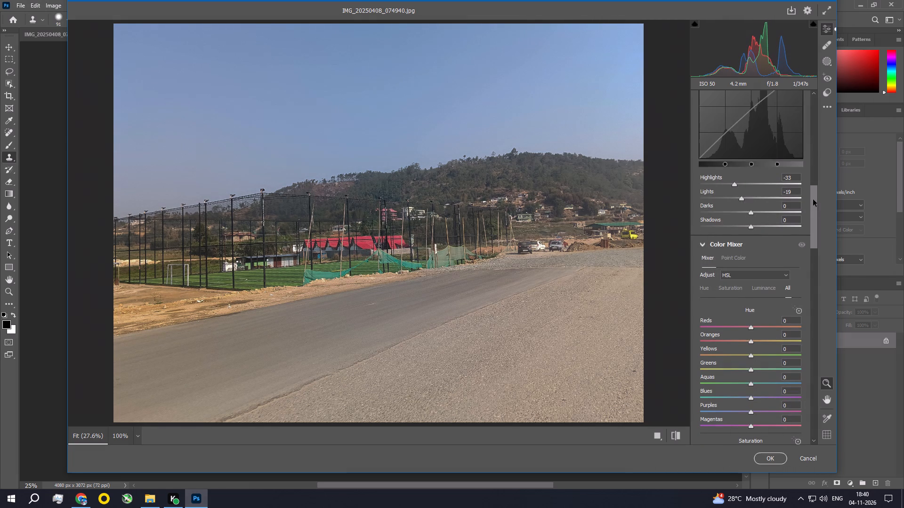
Set Color Mixer saturation to Reds +11, Oranges +7, Greens +17, Aquas +10 and Blues +17, and apply the Camera Raw edits.
left_click_drag(814, 199, 830, 262)
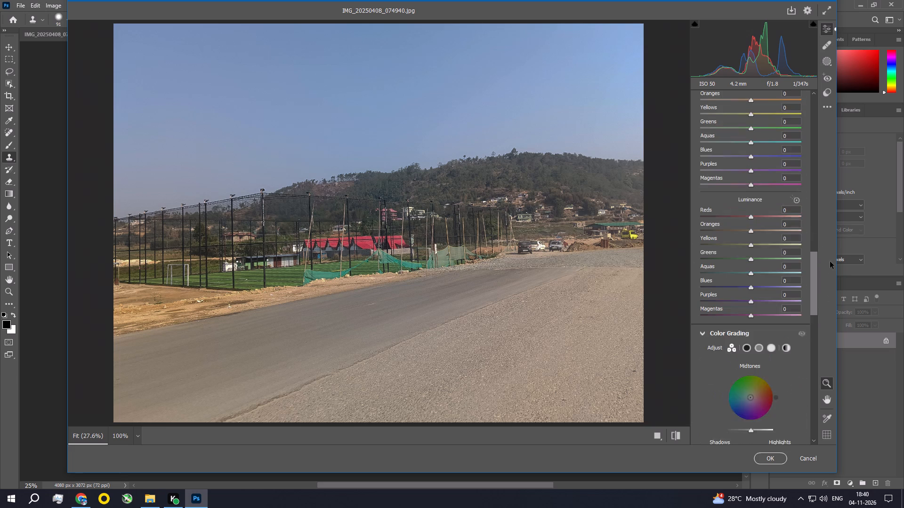
left_click_drag(830, 262, 831, 253)
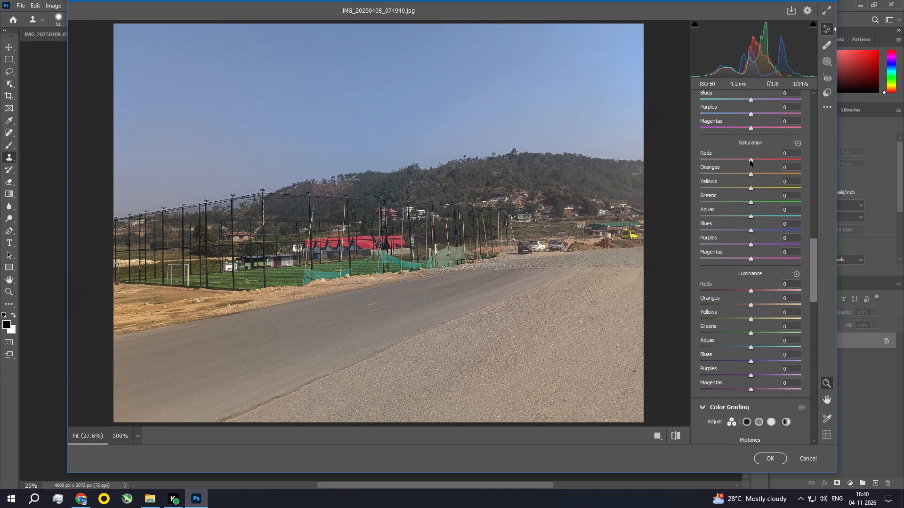
left_click_drag(751, 160, 756, 163)
left_click(752, 173)
left_click_drag(754, 201, 758, 204)
left_click(758, 204)
left_click_drag(751, 230, 760, 232)
left_click_drag(752, 218, 758, 218)
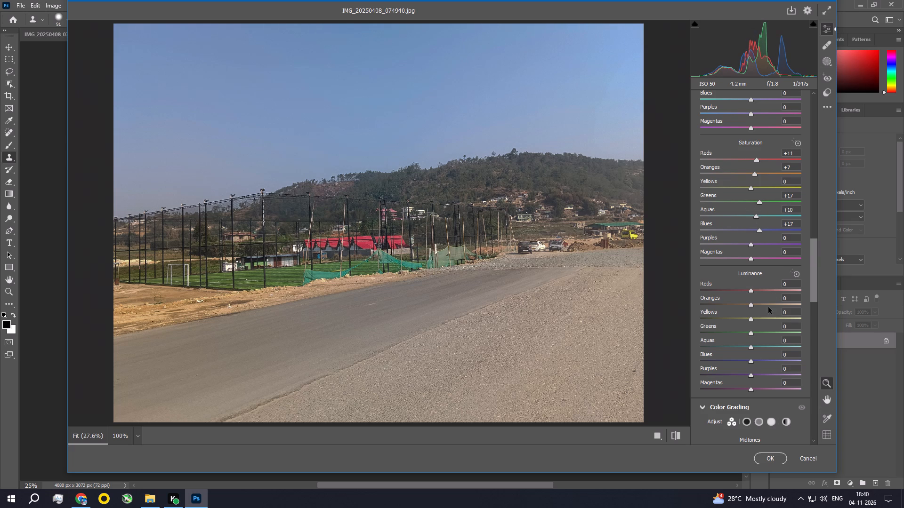
left_click(772, 457)
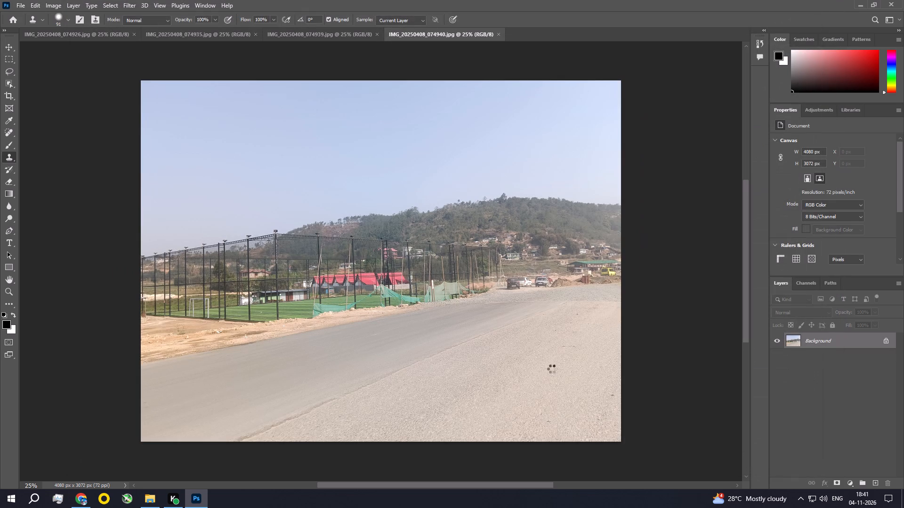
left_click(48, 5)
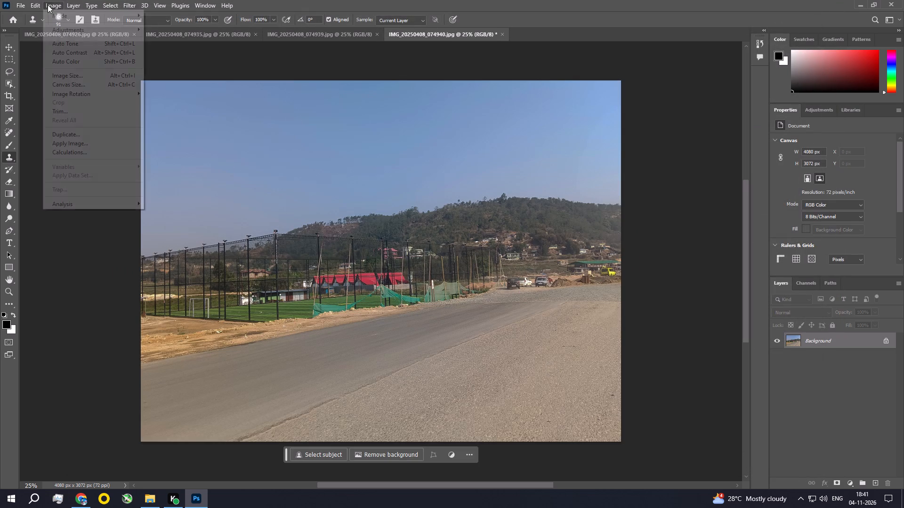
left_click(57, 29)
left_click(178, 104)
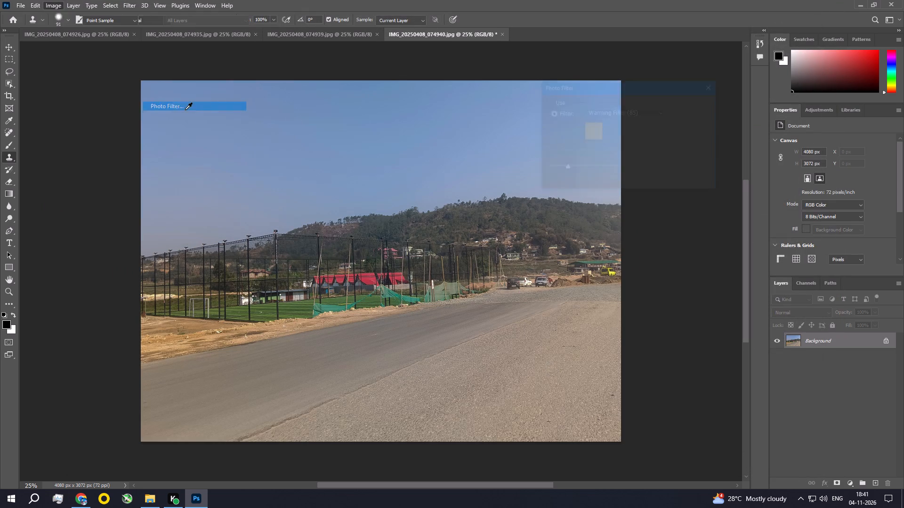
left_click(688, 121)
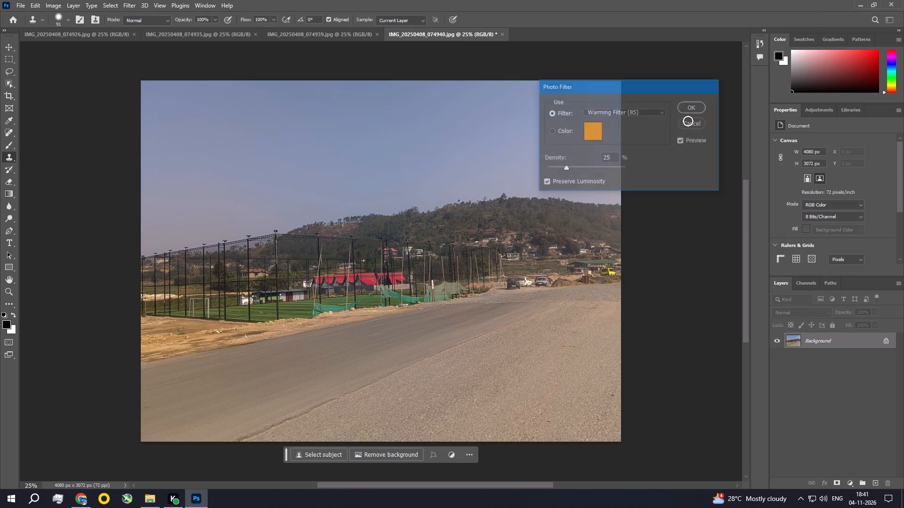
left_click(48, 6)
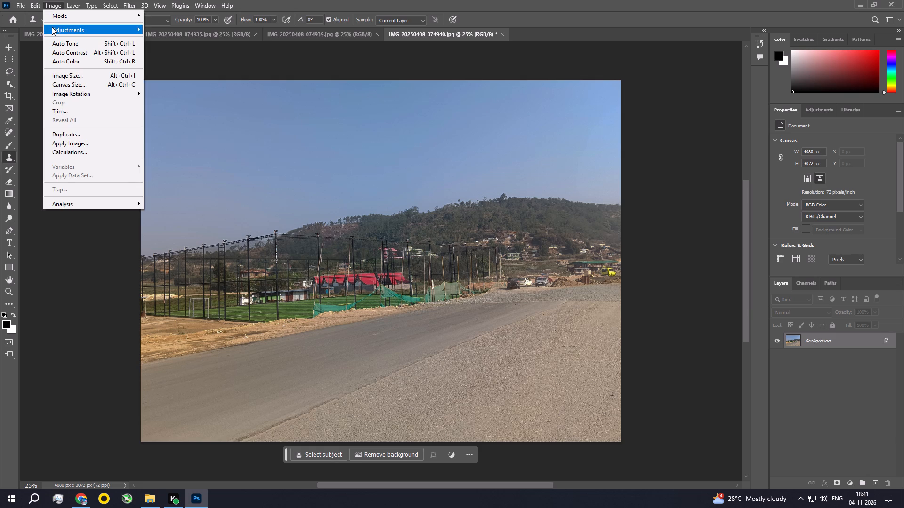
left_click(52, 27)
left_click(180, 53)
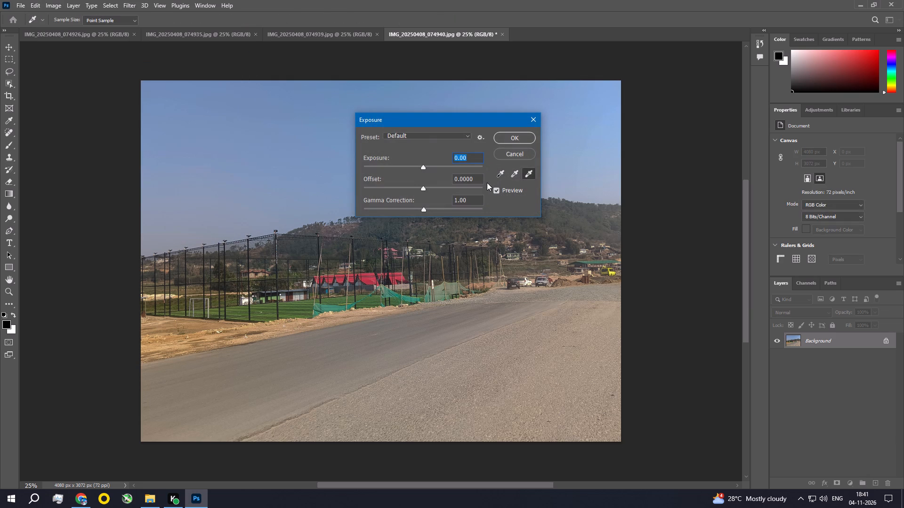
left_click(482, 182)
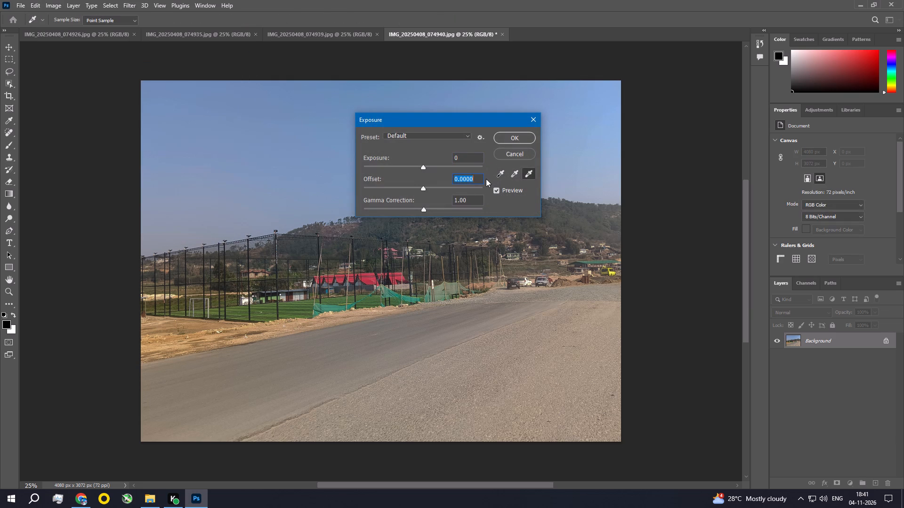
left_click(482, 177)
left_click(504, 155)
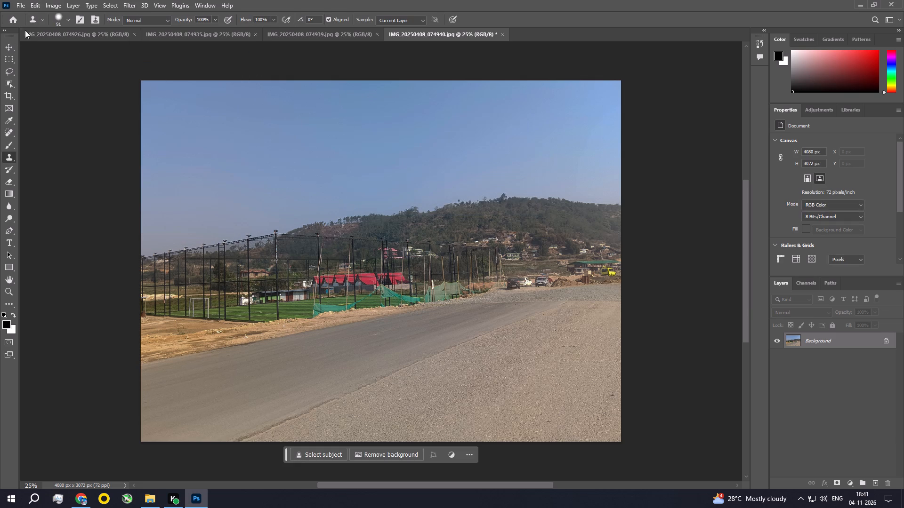
Apply an Exposure adjustment to IMG_20250408_074940 with Offset set to 0.0040.
left_click(54, 6)
left_click(60, 30)
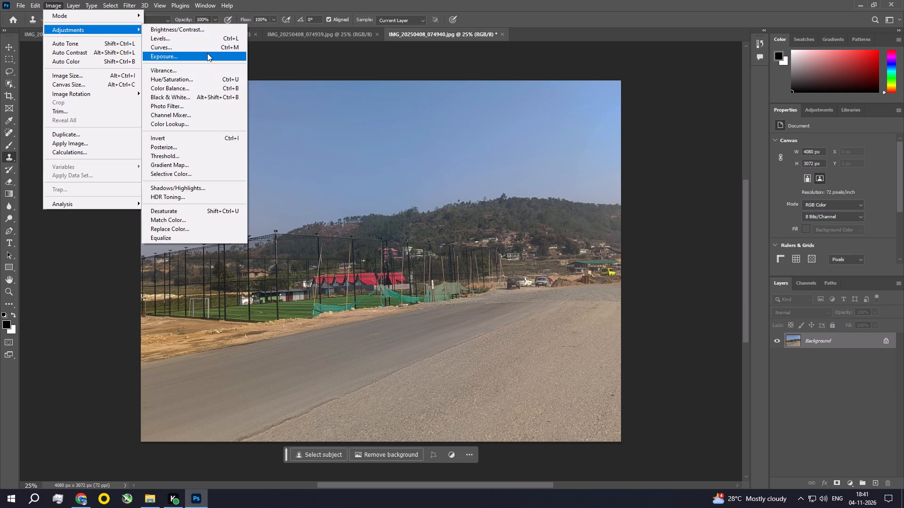
left_click(207, 53)
left_click(479, 179)
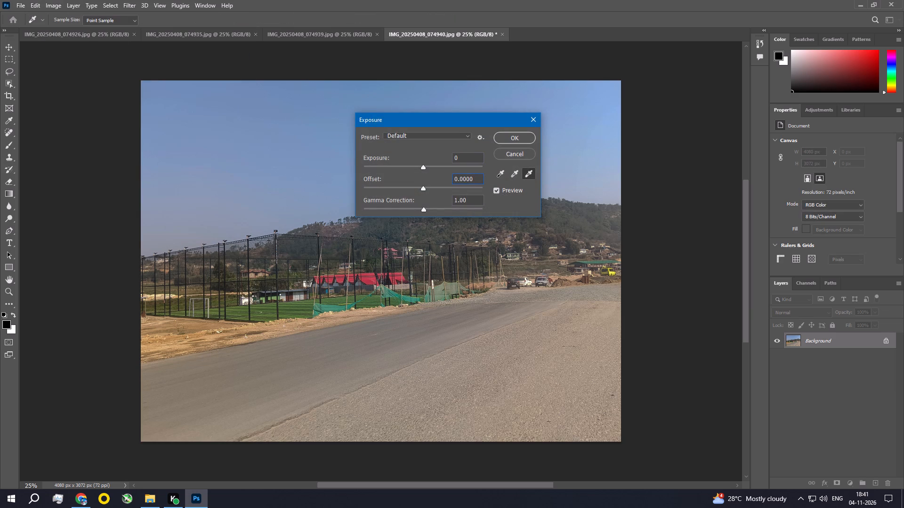
key("BackSpace")
key("BackSpace")
key("4")
key("0")
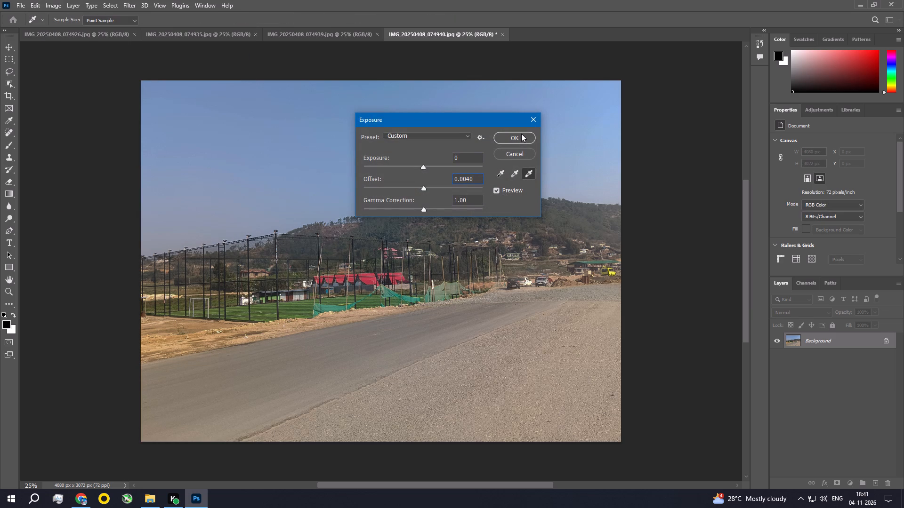
left_click(521, 134)
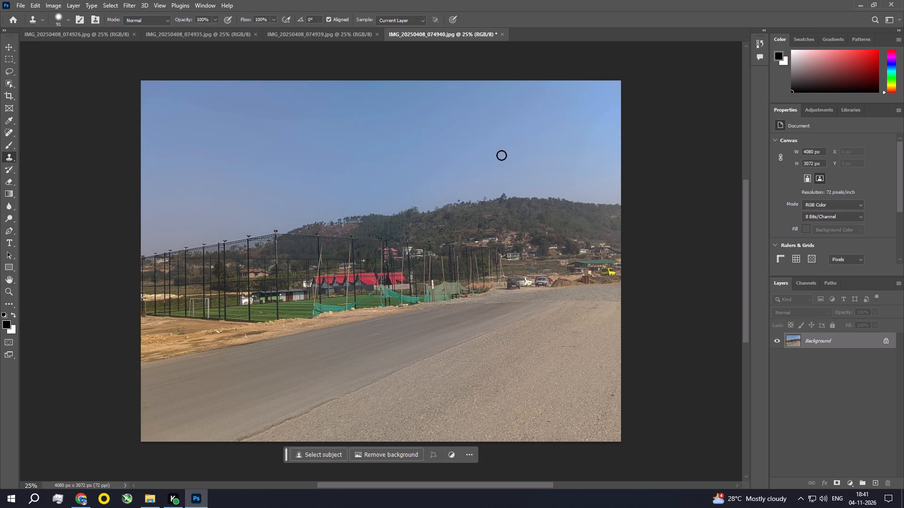
Save IMG_20250408_074940.jpg, accepting the current JPEG options.
key("ctrl+s")
left_click(507, 127)
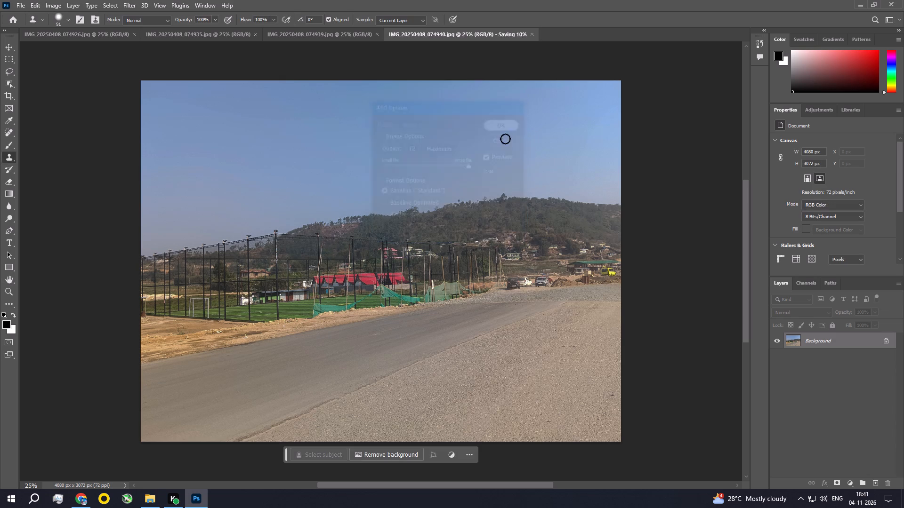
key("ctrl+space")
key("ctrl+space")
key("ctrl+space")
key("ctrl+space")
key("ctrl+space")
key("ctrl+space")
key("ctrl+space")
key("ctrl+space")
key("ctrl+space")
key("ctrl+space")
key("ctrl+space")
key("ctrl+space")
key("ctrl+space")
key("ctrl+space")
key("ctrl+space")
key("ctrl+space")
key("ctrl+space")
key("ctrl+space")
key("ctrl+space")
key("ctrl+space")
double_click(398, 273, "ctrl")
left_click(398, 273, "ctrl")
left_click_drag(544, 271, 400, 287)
Close the IMG_20250408_074940 photo.
left_click(502, 34)
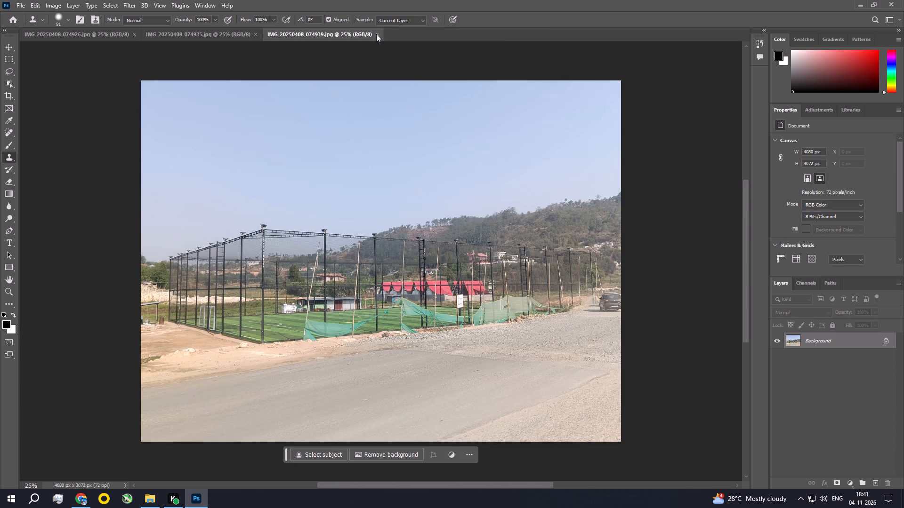
In the Camera Raw Filter for IMG_20250408_074939, set Exposure -0.65, Contrast +21, Highlights -15 and Shadows +11, and lower Whites slightly.
left_click(50, 2)
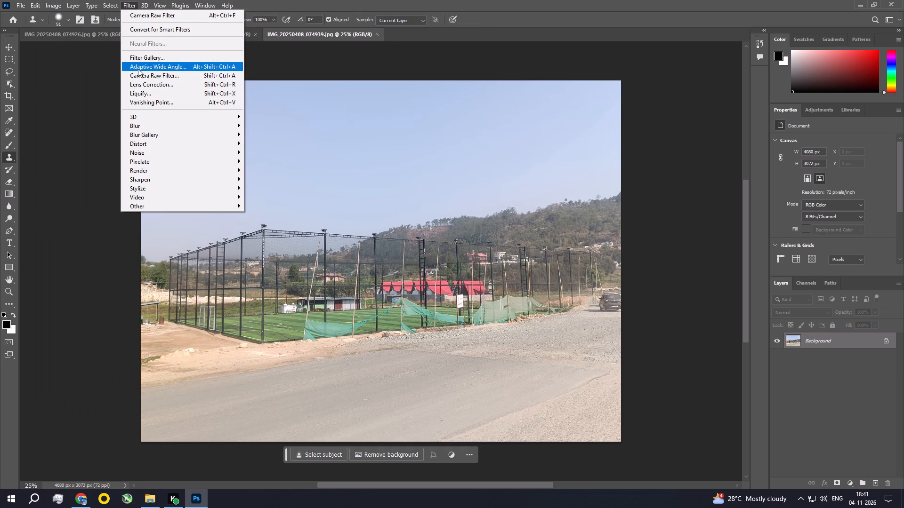
left_click(150, 78)
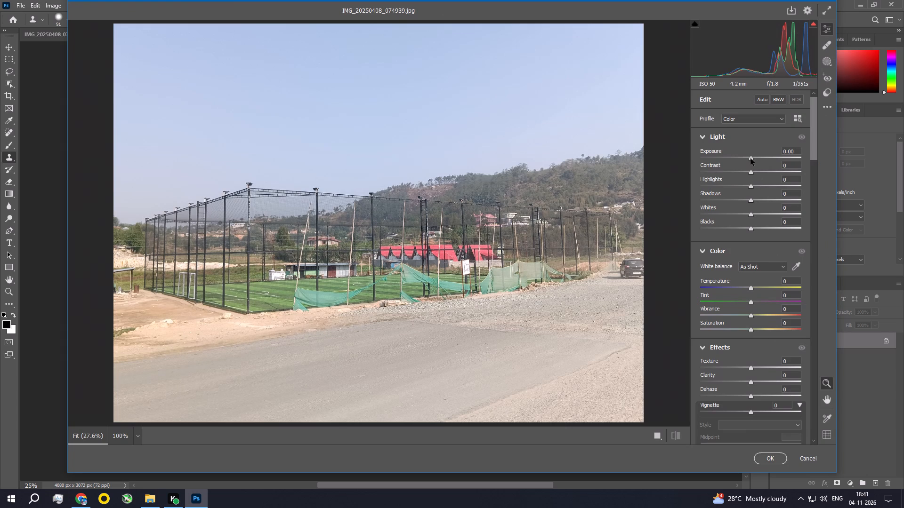
left_click_drag(751, 158, 744, 158)
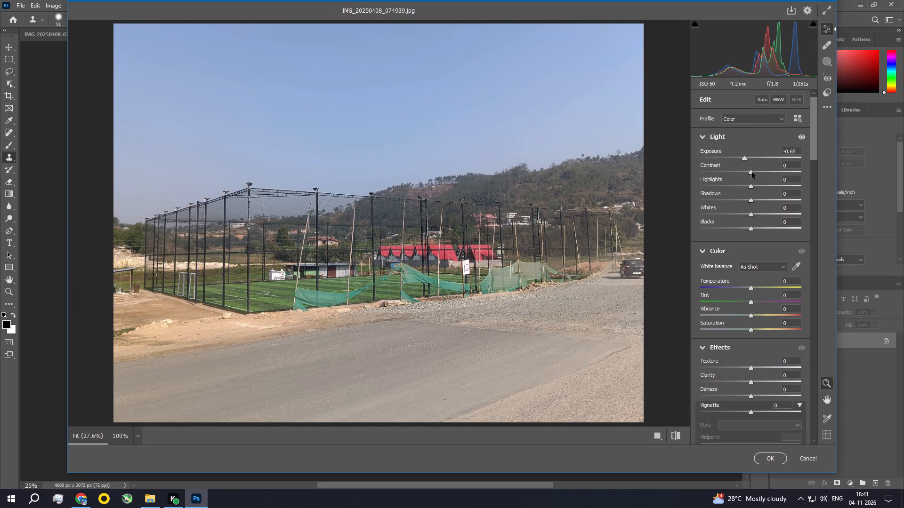
left_click_drag(752, 172, 762, 177)
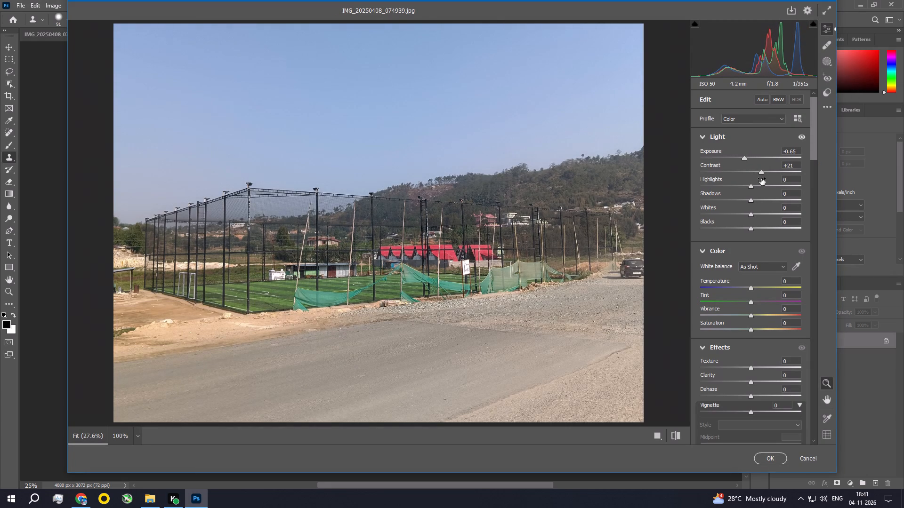
left_click_drag(751, 185, 743, 186)
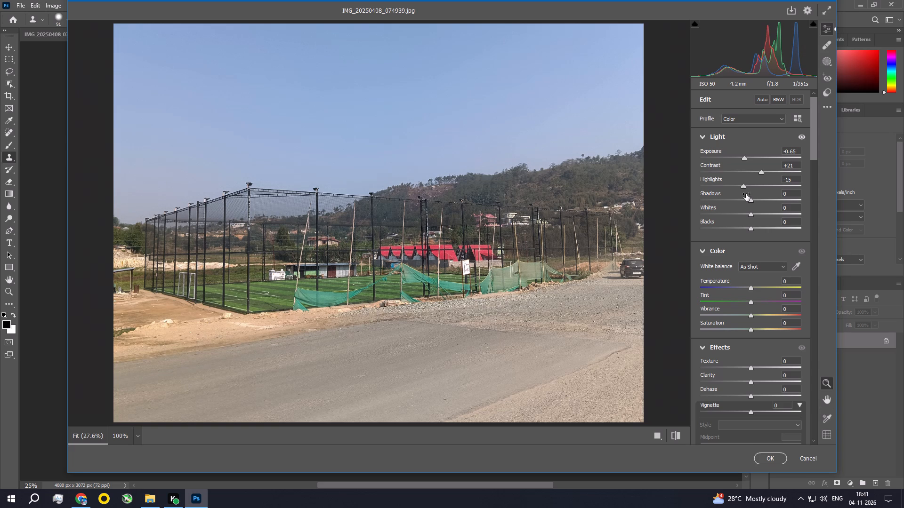
left_click_drag(751, 200, 752, 206)
left_click_drag(752, 206, 757, 207)
left_click_drag(751, 215, 746, 215)
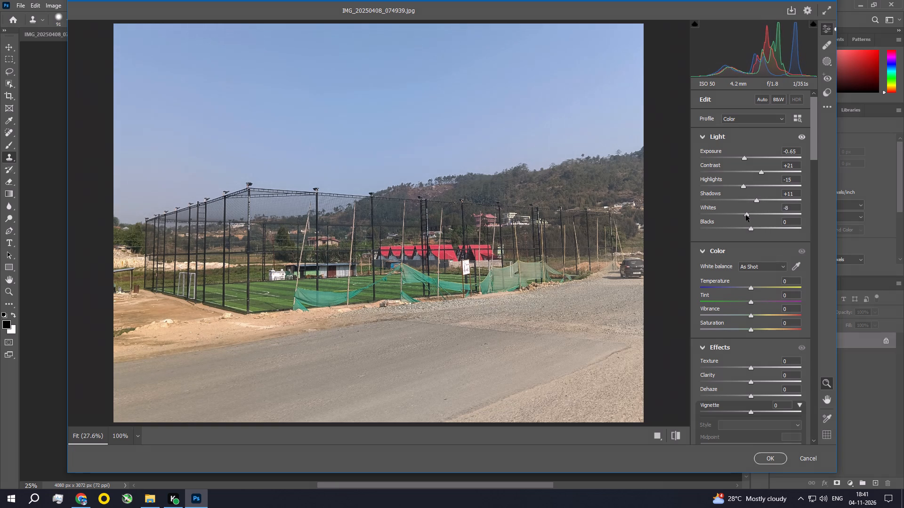
left_click_drag(746, 215, 742, 214)
Lower the parametric curve's Highlights to -19 and Lights to -19.
left_click_drag(815, 143, 815, 180)
left_click_drag(813, 159, 816, 197)
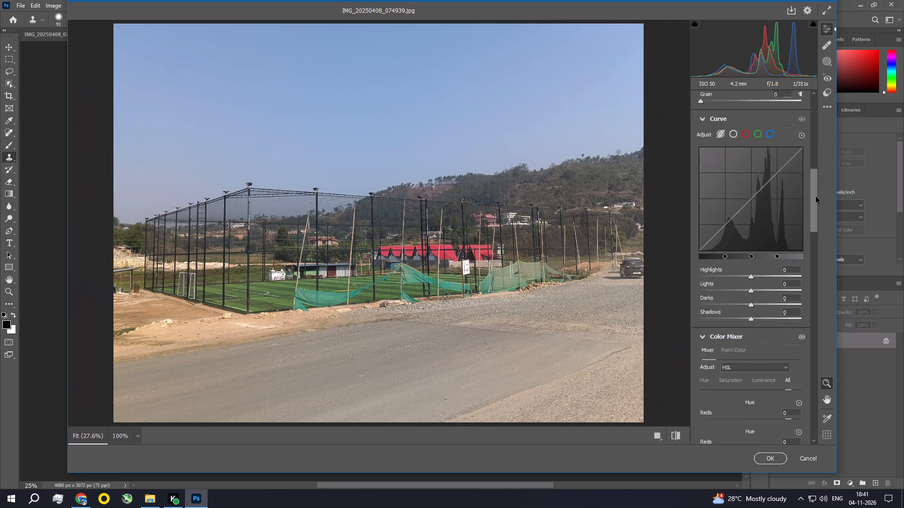
left_click_drag(816, 197, 816, 203)
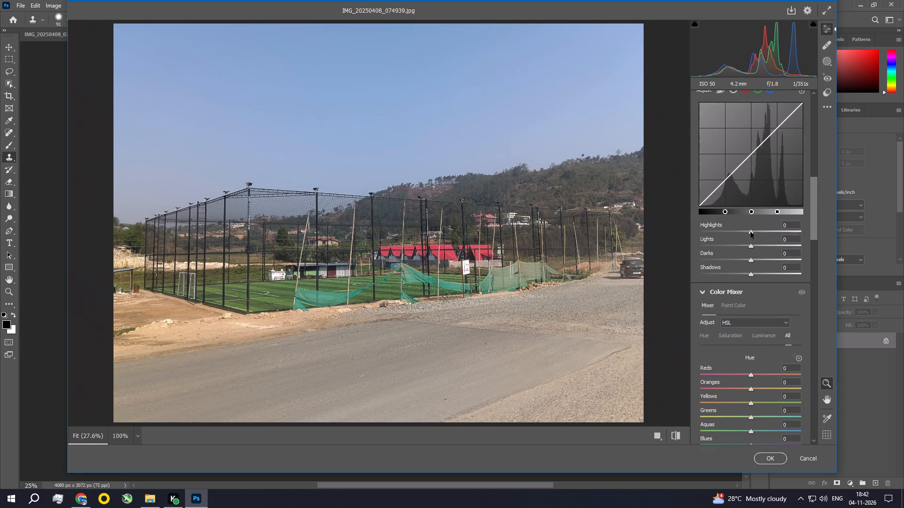
left_click_drag(751, 232, 741, 232)
left_click_drag(752, 247, 749, 246)
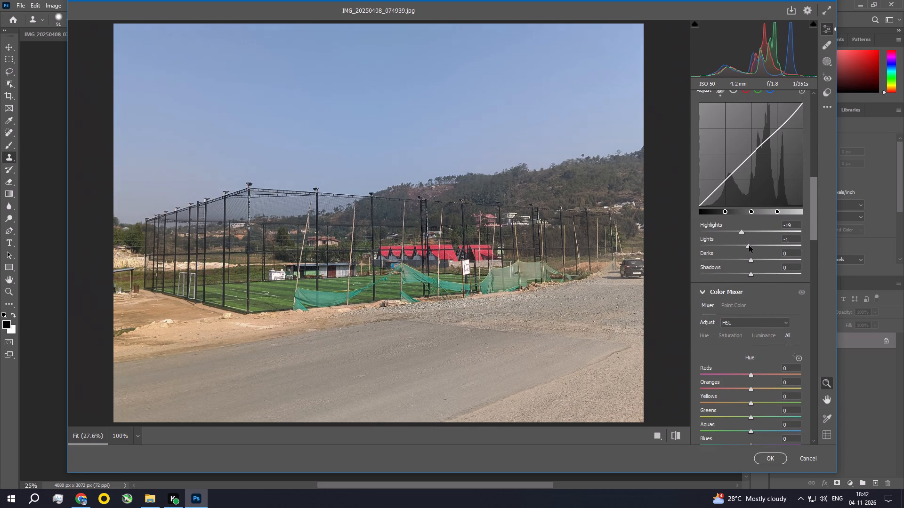
left_click_drag(749, 246, 743, 245)
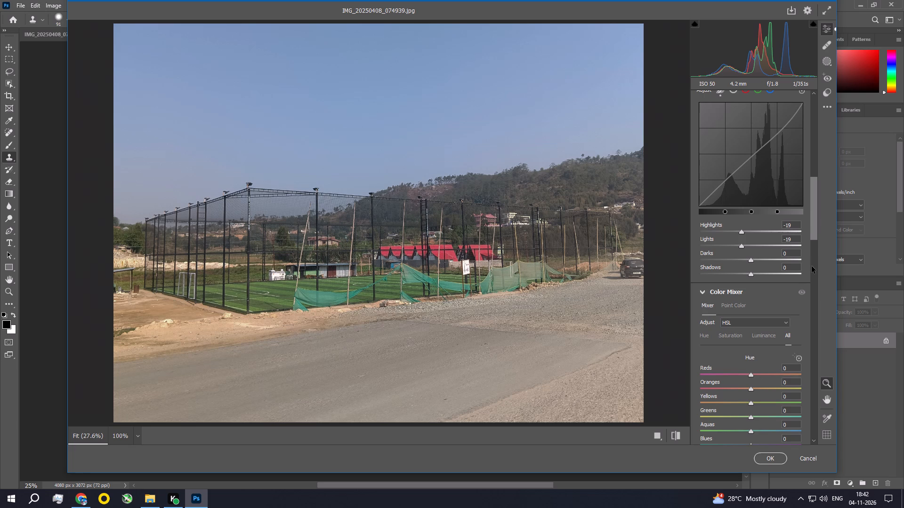
Set Color Mixer saturation to Yellows +11, Greens +14, Aquas +13 and Blues +17, and apply the Camera Raw edits.
left_click_drag(813, 219, 815, 262)
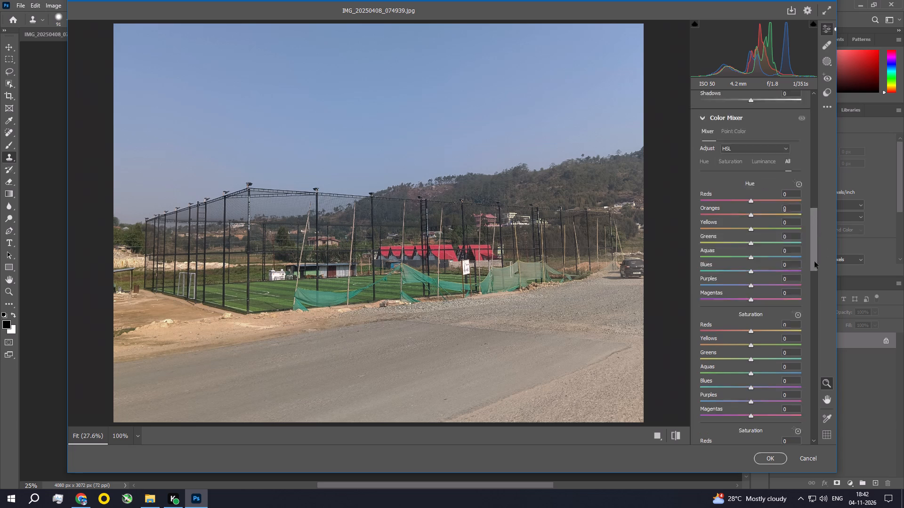
left_click_drag(815, 262, 816, 278)
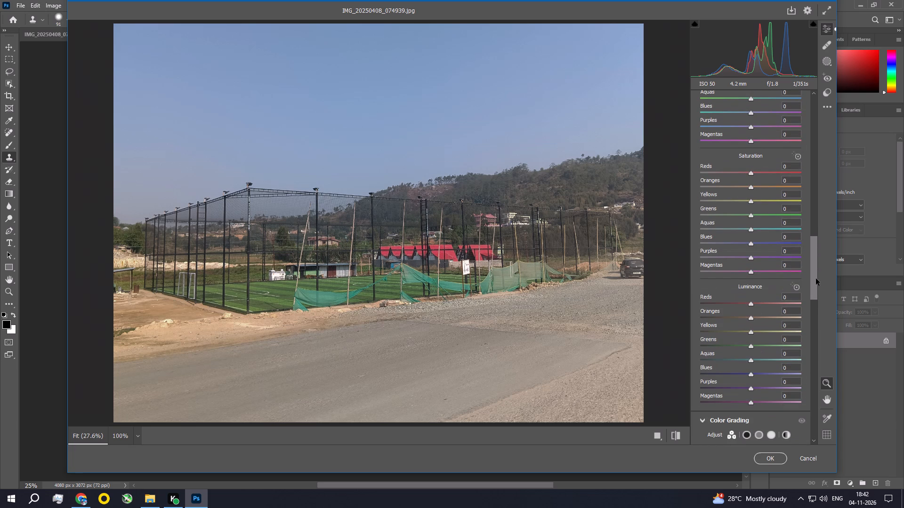
left_click_drag(750, 215, 757, 216)
left_click_drag(752, 200, 758, 202)
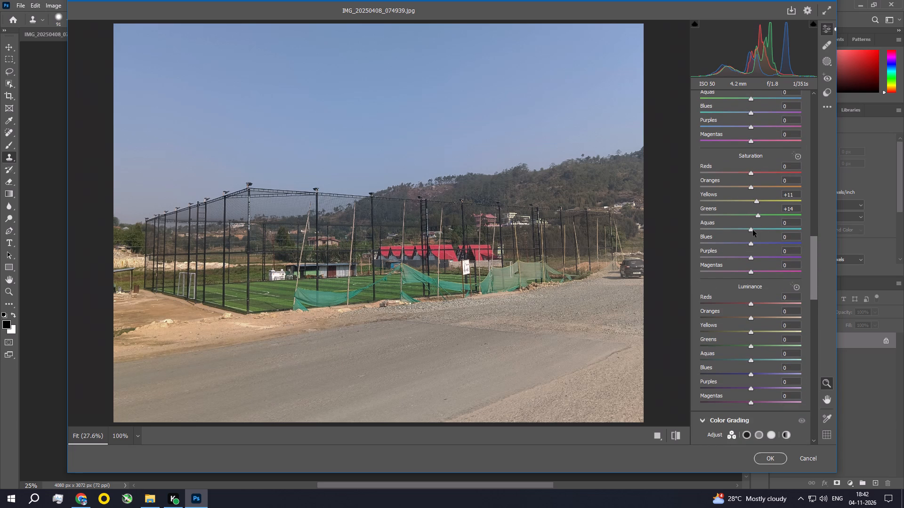
left_click_drag(751, 231, 757, 232)
left_click_drag(753, 242, 761, 245)
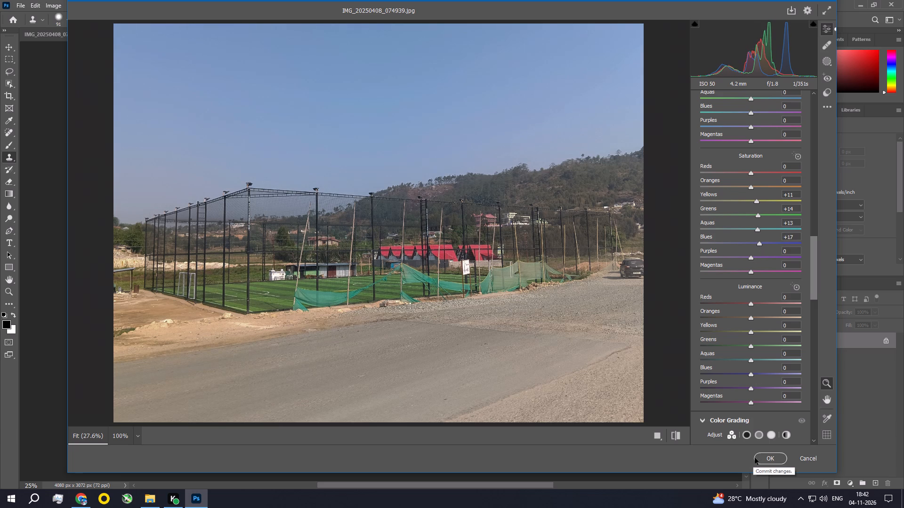
left_click(762, 452)
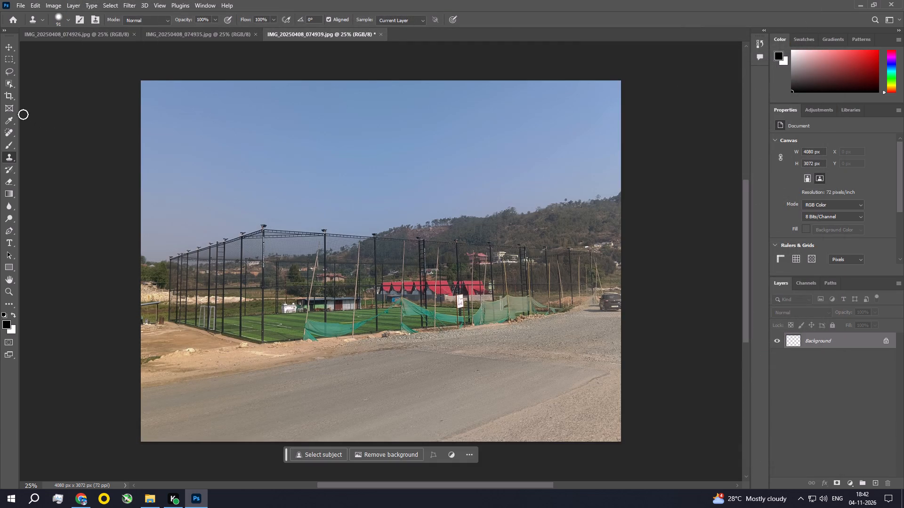
Crop IMG_20250408_074939 slightly tighter, to about 3969 × 2989 px.
left_click(8, 97)
left_click_drag(656, 184, 656, 190)
double_click(539, 240)
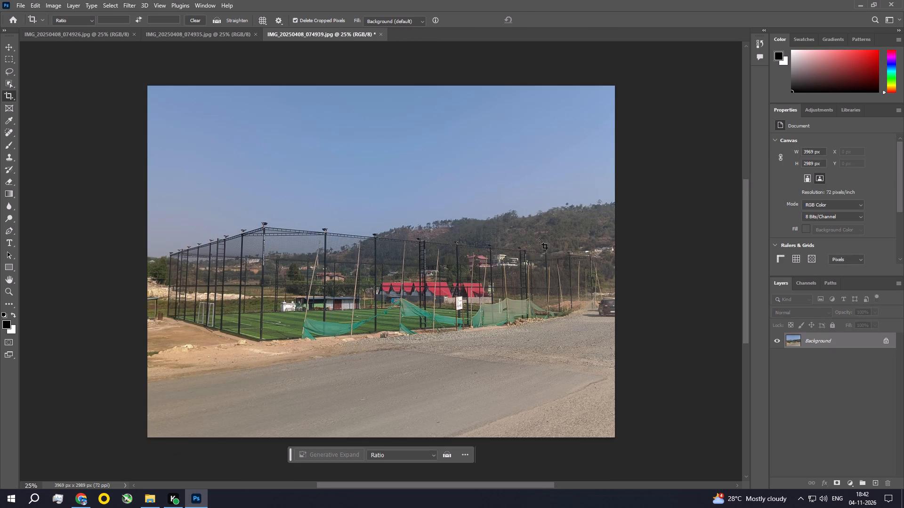
Replace the photo's sky with the orange sunset cloud sky using Sky Replacement, output to new layers.
left_click(39, 6)
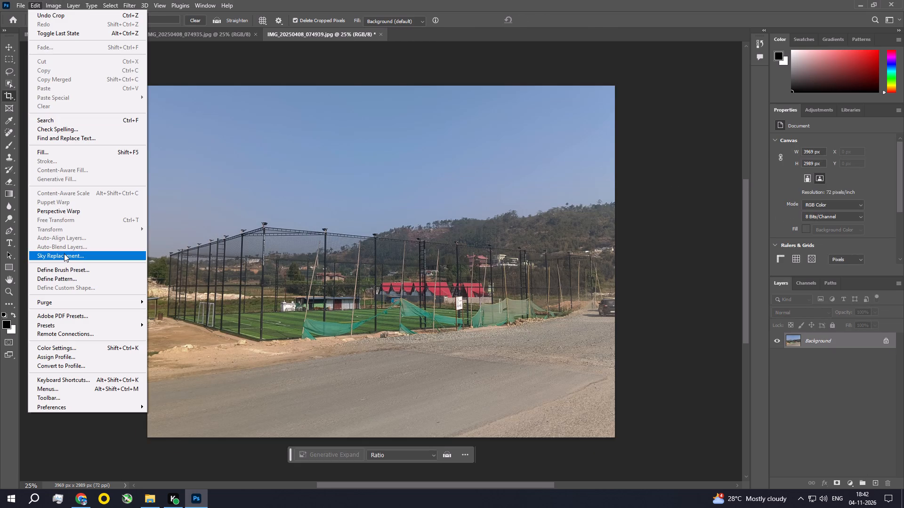
left_click(64, 254)
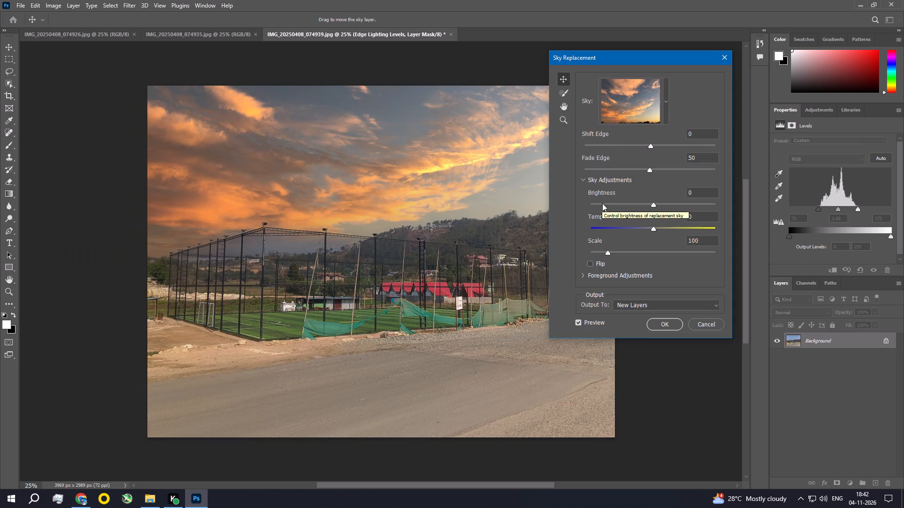
left_click(658, 324)
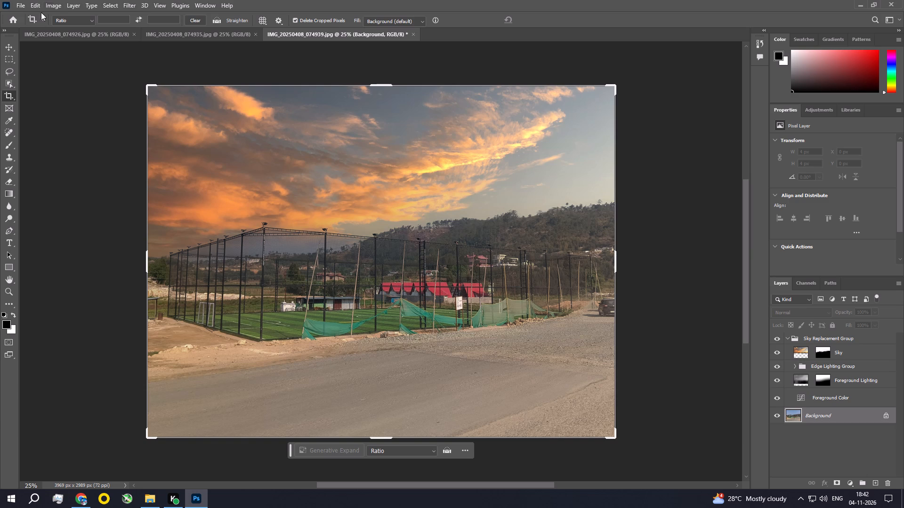
Apply a Photo Filter to the Background layer using Warming Filter (85) at 25% density with Preserve Luminosity.
left_click(56, 2)
left_click(62, 26)
left_click(203, 108)
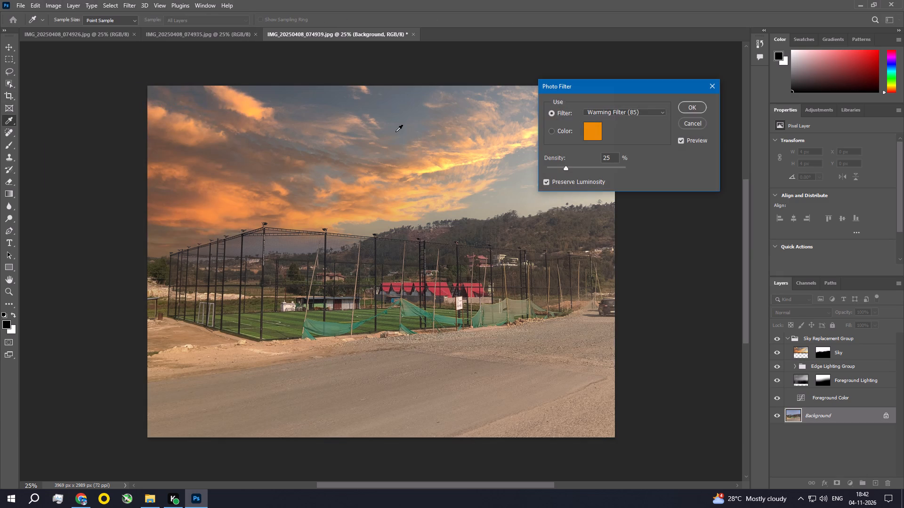
left_click(695, 108)
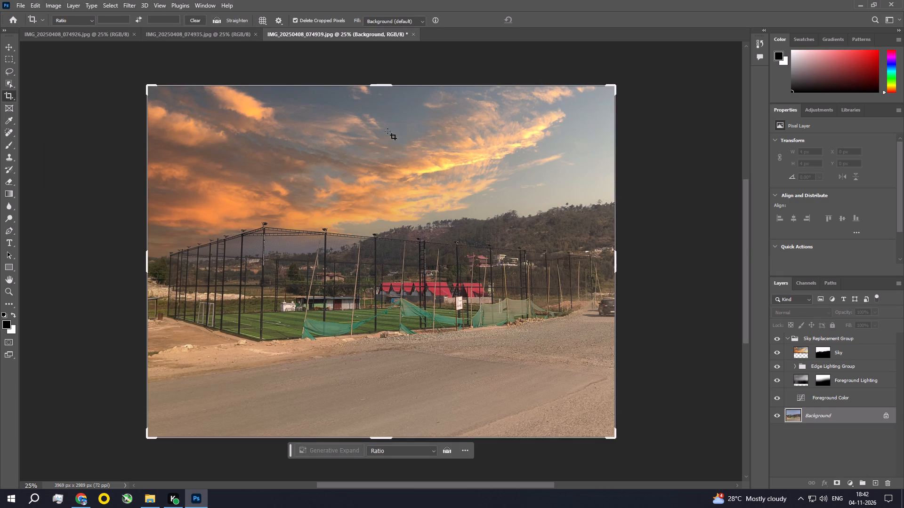
Apply an Exposure adjustment to the Background layer with Exposure +0.03, Offset +0.0257 and Gamma Correction 1.02.
left_click(50, 0)
left_click(54, 26)
left_click(203, 55)
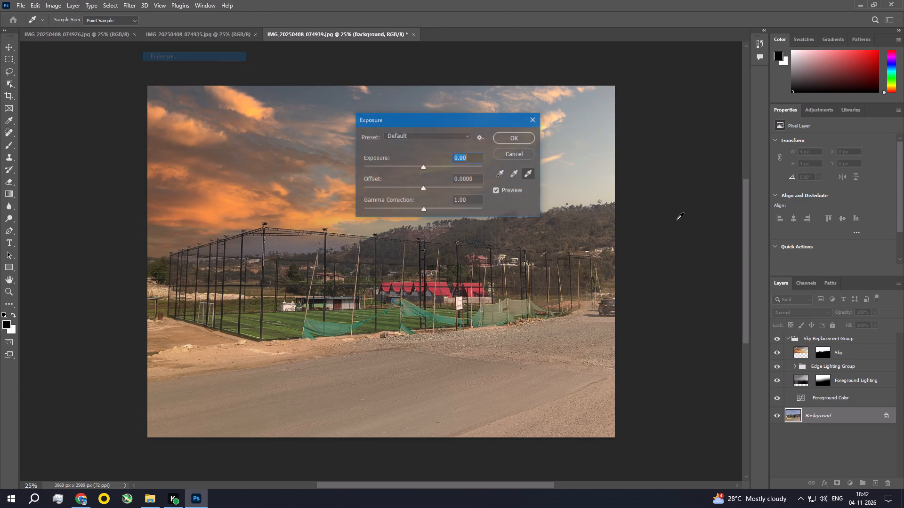
left_click(482, 181)
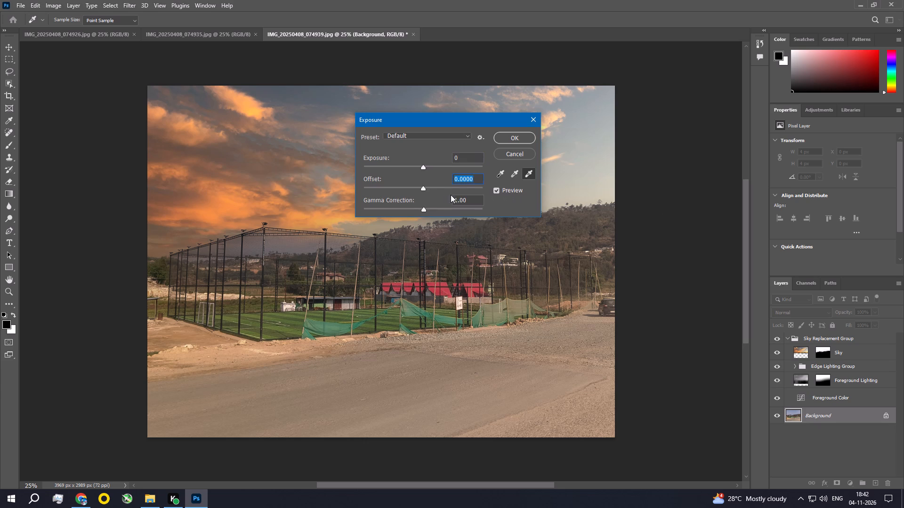
left_click(426, 188)
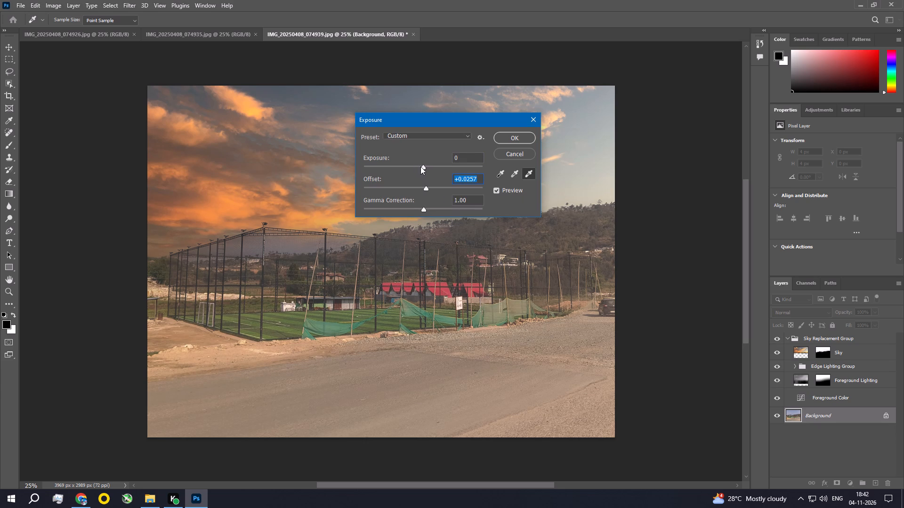
left_click(421, 167)
left_click(423, 209)
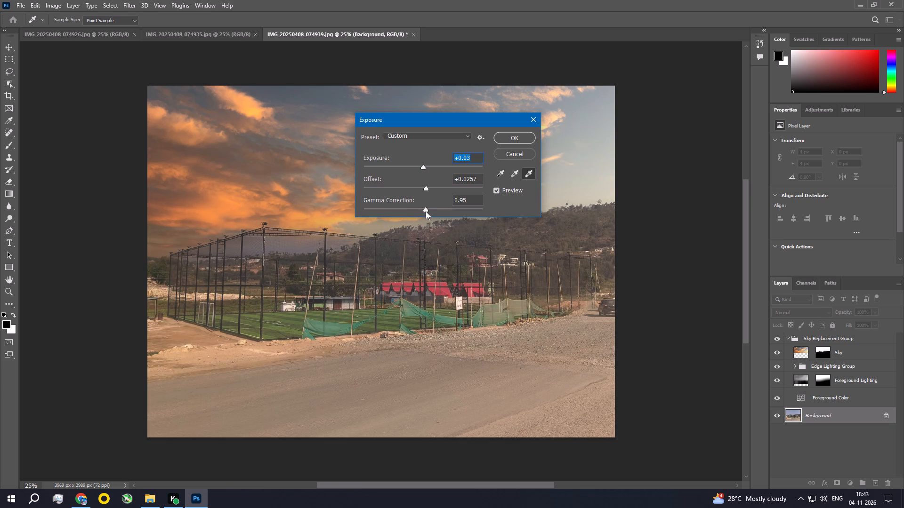
left_click(504, 141)
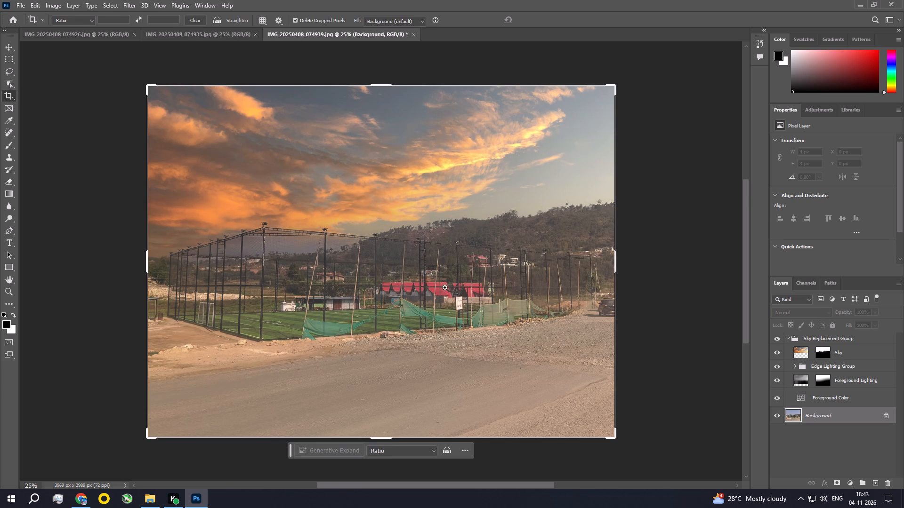
Examine the fenced sports field and red-roofed buildings up close at 50% zoom.
key("ctrl+space")
key("ctrl+space")
key("ctrl+space")
key("ctrl+space")
key("ctrl+space")
key("ctrl+space")
key("ctrl+space")
key("ctrl+space")
key("ctrl+space")
key("ctrl+space")
key("ctrl+space")
key("ctrl+space")
key("ctrl+space")
key("ctrl+space")
key("ctrl+space")
key("ctrl+space")
key("ctrl+space")
key("ctrl+space")
key("ctrl+space")
key("ctrl+space")
double_click(437, 285, "ctrl")
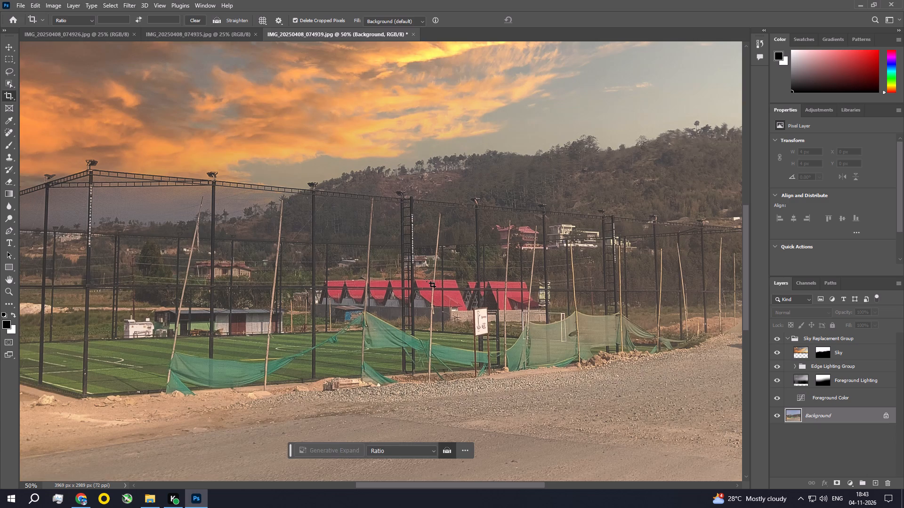
Flatten the sky replacement layers of IMG_20250408_074939 into a single Background layer.
key("ctrl+s")
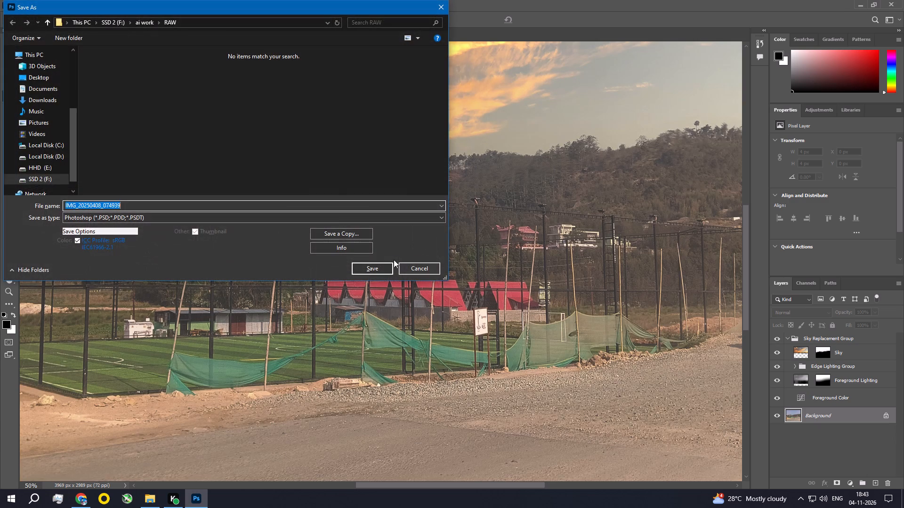
left_click(411, 267)
left_click(68, 3)
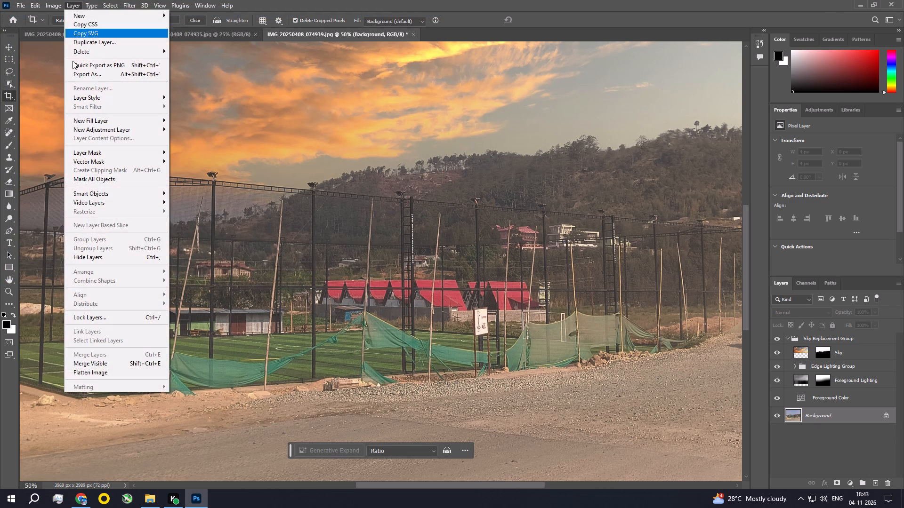
left_click(103, 371)
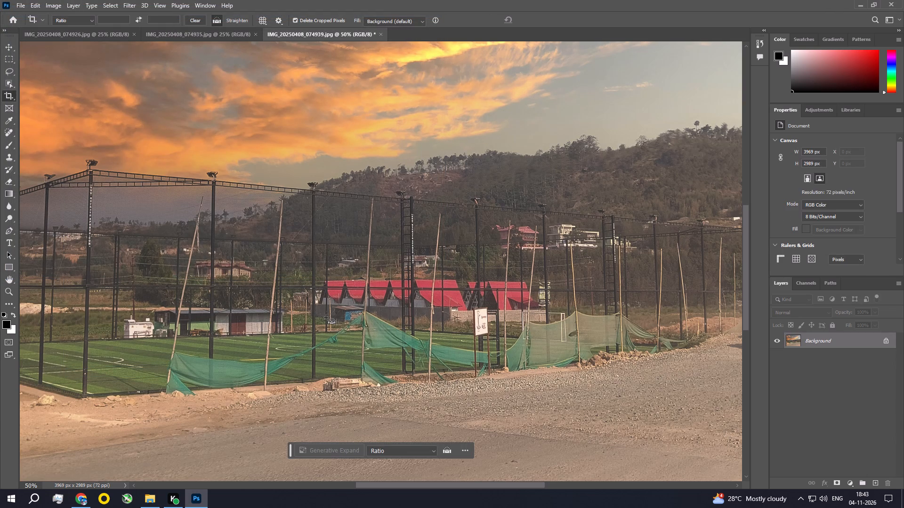
Save the flattened IMG_20250408_074939 as a JPG and close it.
key("ctrl+s")
left_click(495, 119)
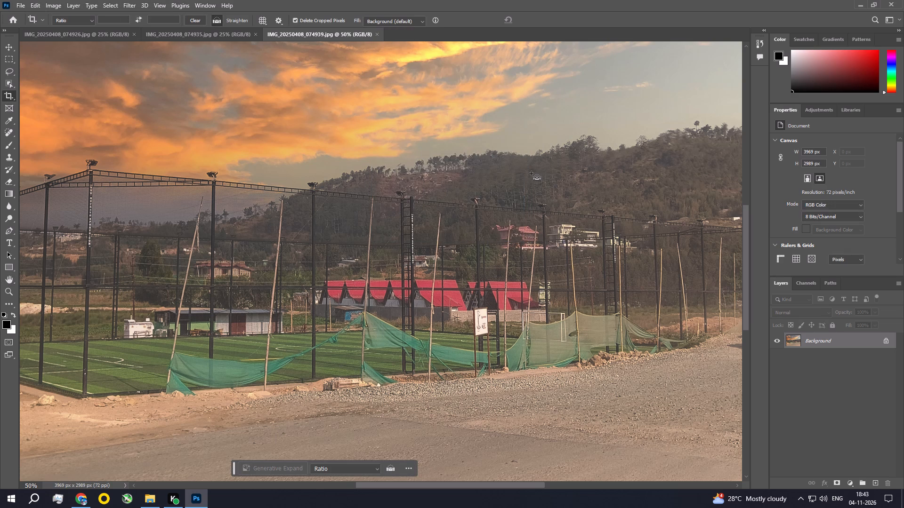
key("ctrl+0")
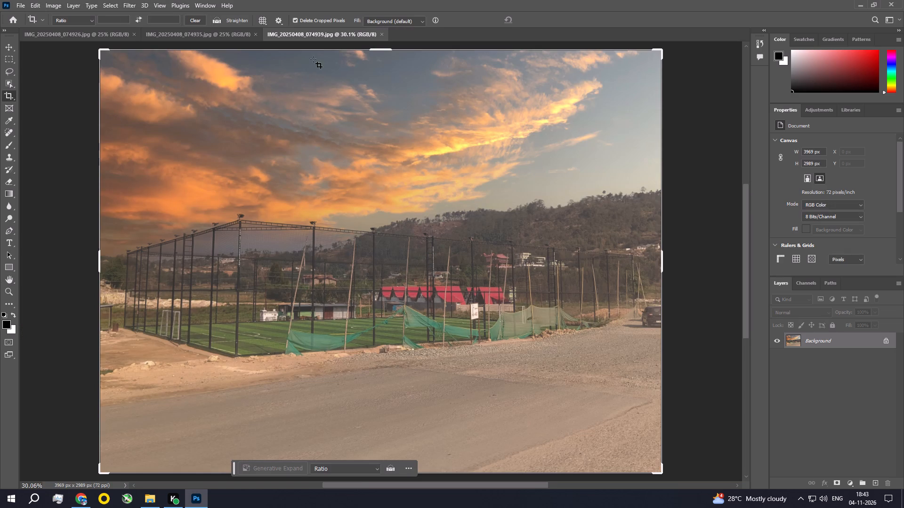
left_click(383, 34)
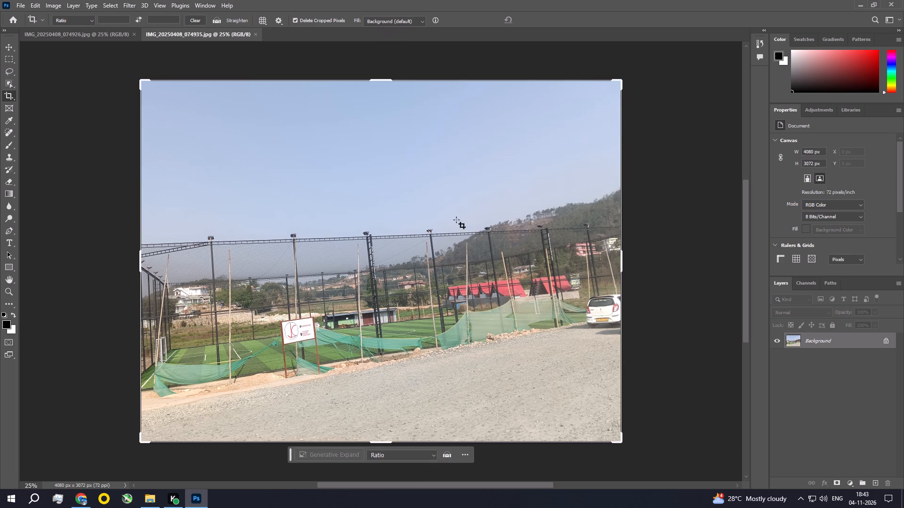
Straighten the tilted fence in IMG_20250408_074935 by rotating the photo clockwise within the crop, to about 3811 × 2869 px.
left_click_drag(686, 151, 686, 176)
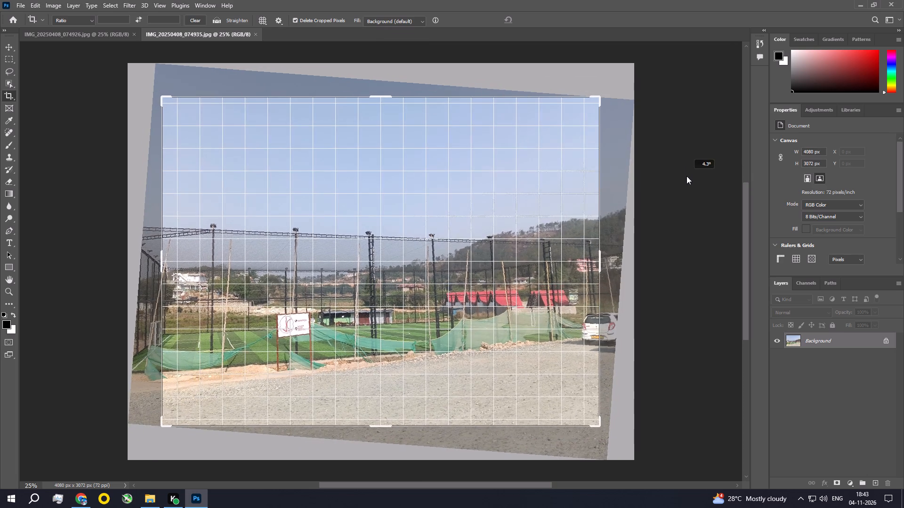
left_click_drag(686, 176, 683, 190)
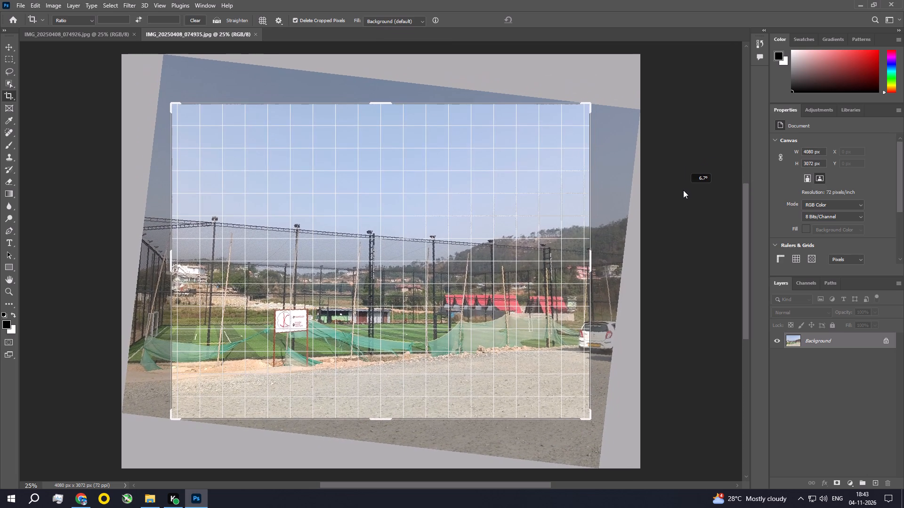
left_click_drag(683, 190, 684, 182)
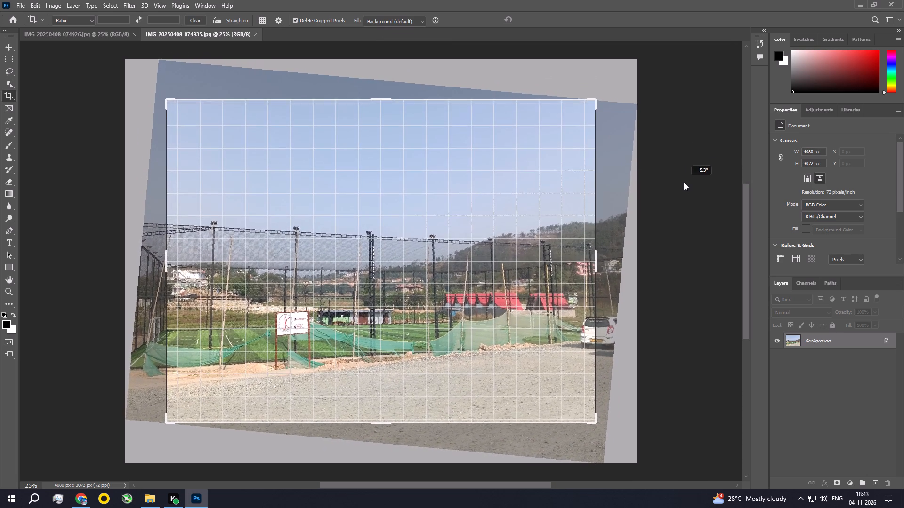
left_click_drag(684, 182, 685, 169)
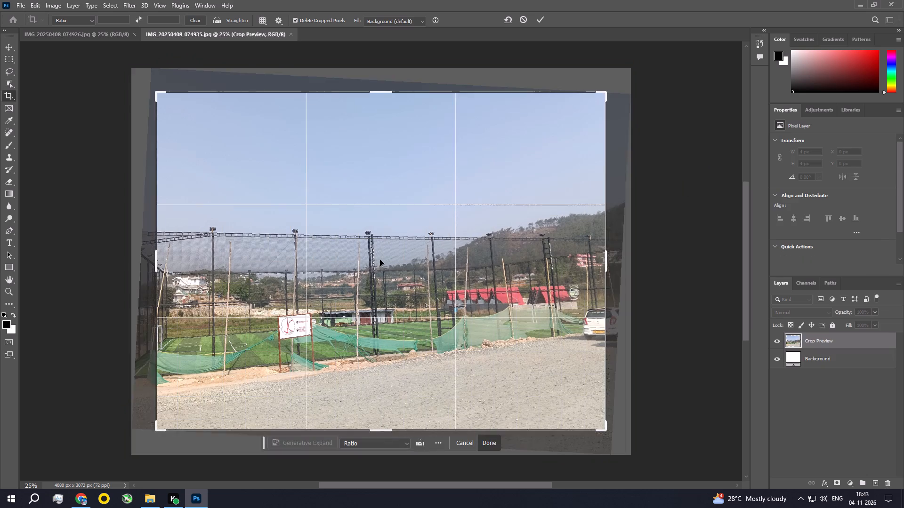
double_click(380, 260)
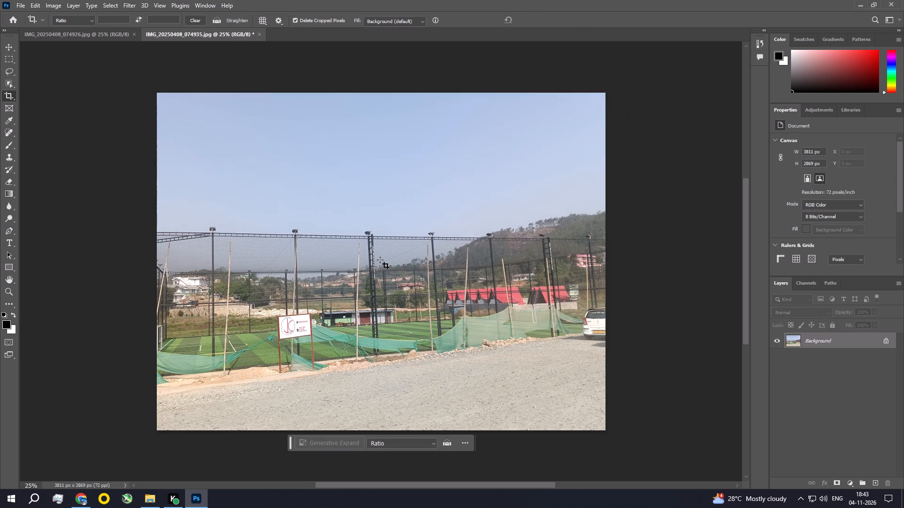
In Camera Raw Filter, set Exposure -0.50, Contrast +12, Highlights -21, Shadows +10 and Whites -18.
left_click(133, 6)
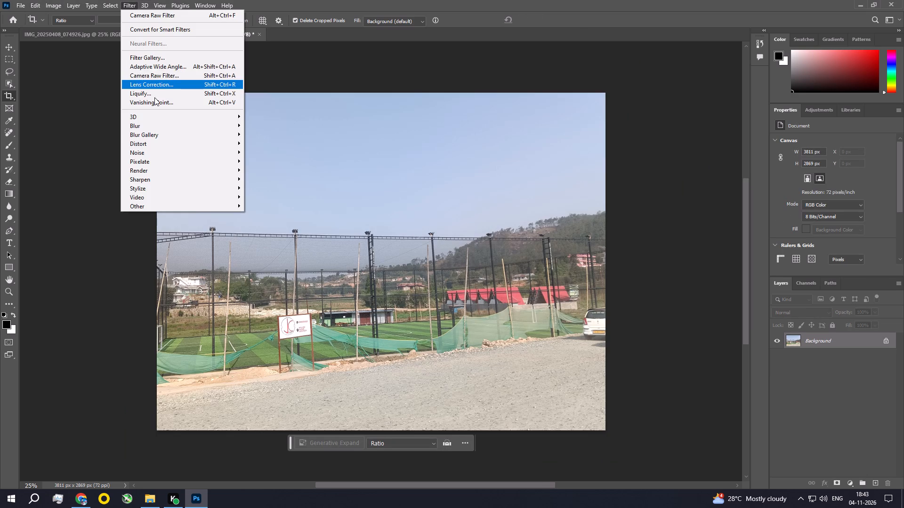
left_click(168, 75)
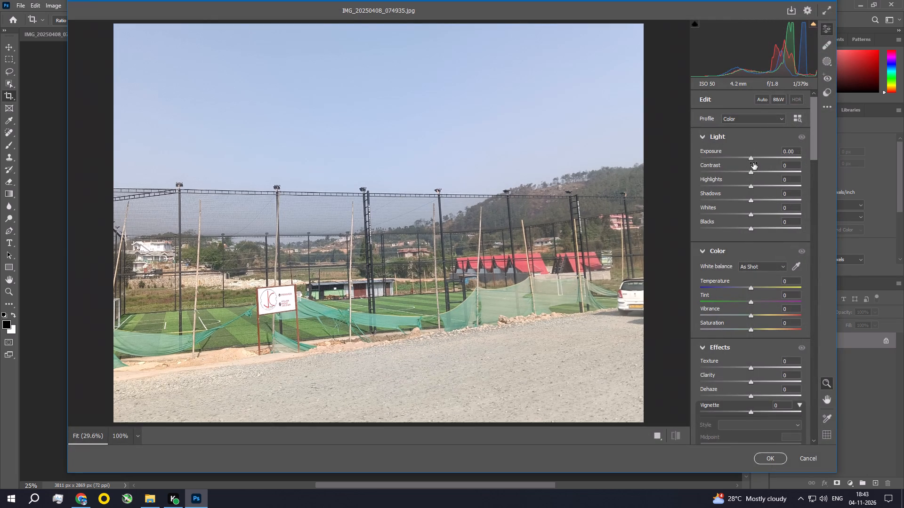
left_click_drag(751, 159, 746, 158)
left_click_drag(753, 170, 759, 175)
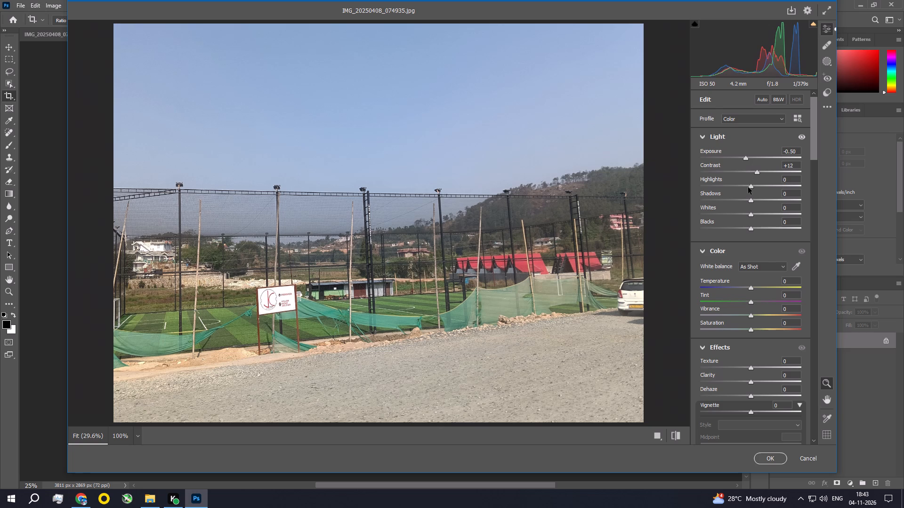
left_click_drag(748, 187, 738, 187)
left_click_drag(751, 199, 752, 200)
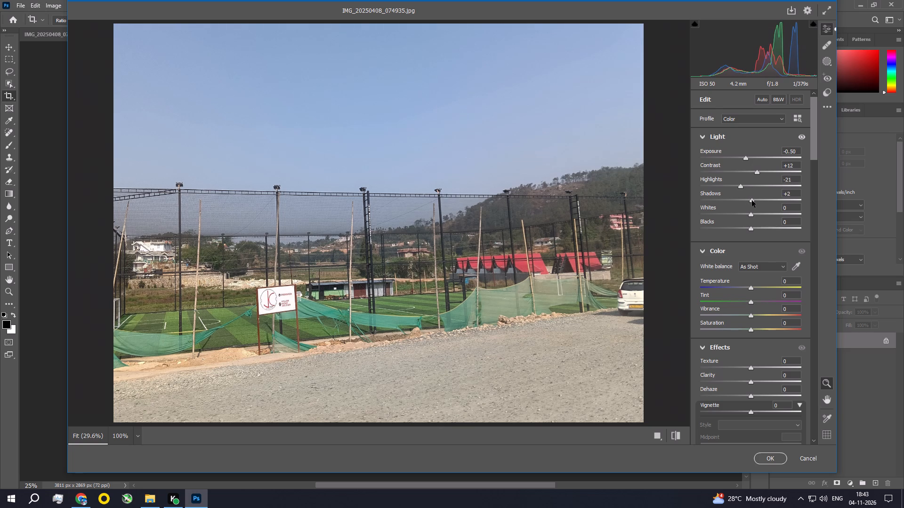
left_click_drag(752, 200, 756, 203)
left_click_drag(750, 215, 741, 216)
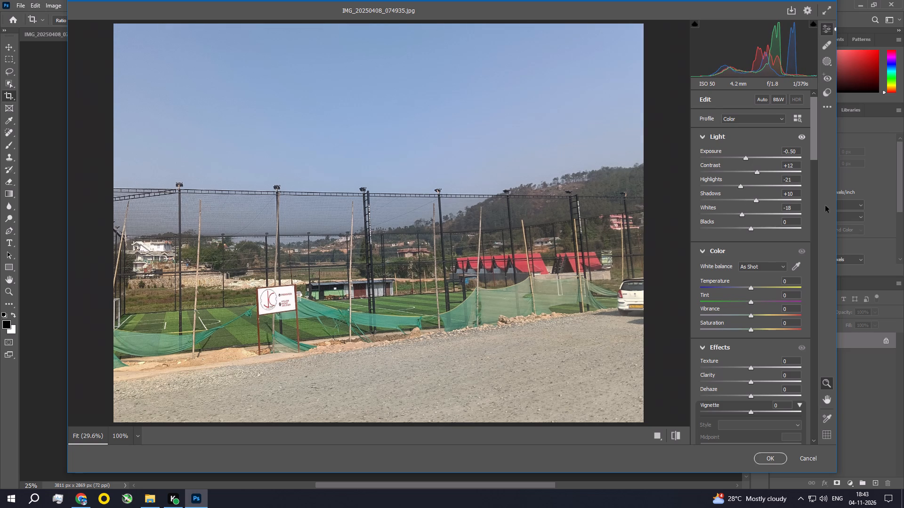
Lower the parametric curve's Highlights and Lights slightly, and apply the Camera Raw edits.
left_click_drag(816, 146, 816, 210)
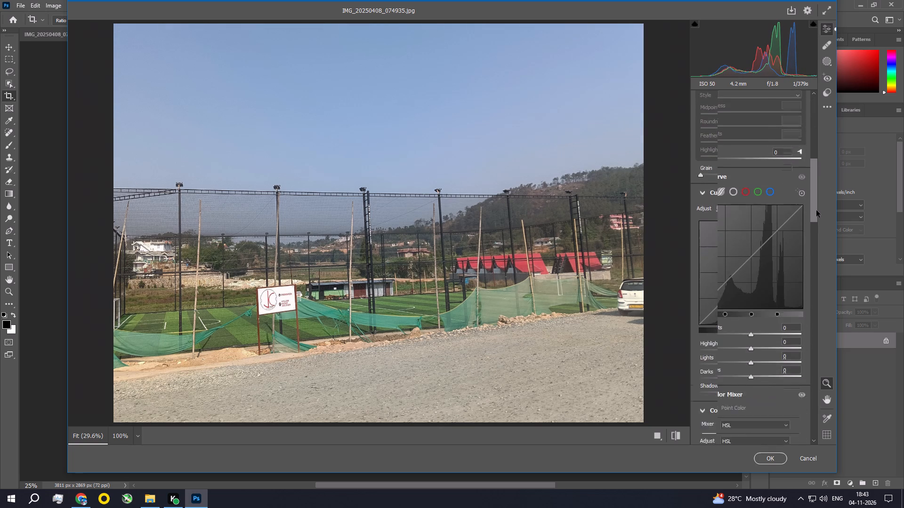
left_click_drag(816, 210, 817, 211)
left_click_drag(751, 317, 742, 314)
left_click_drag(751, 330, 743, 325)
left_click_drag(815, 198, 815, 300)
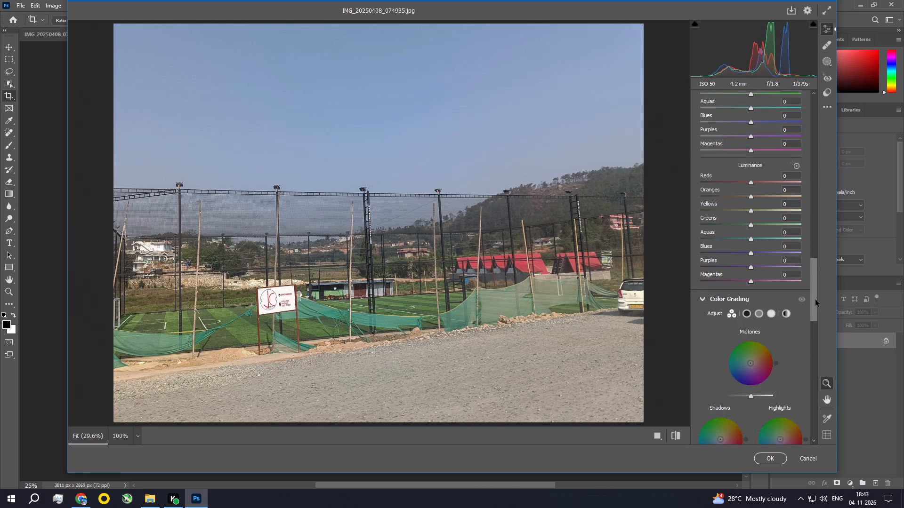
left_click_drag(815, 300, 811, 387)
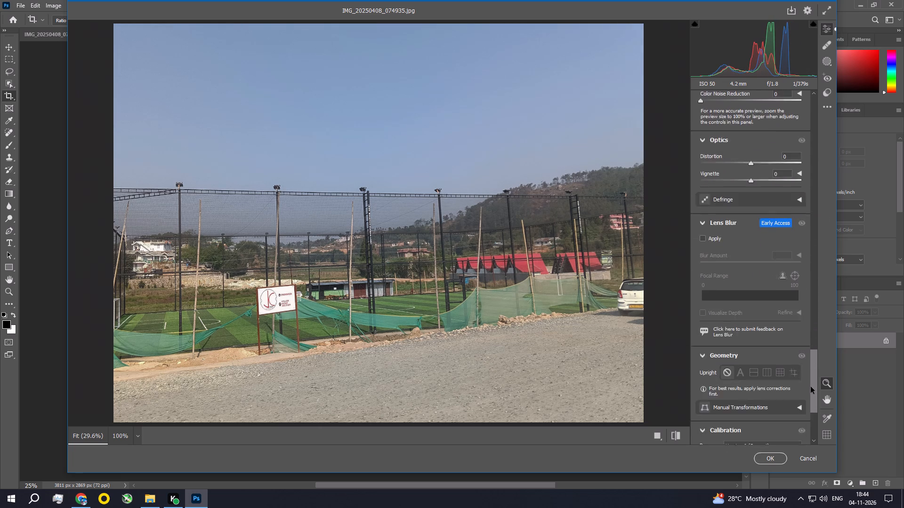
left_click_drag(811, 387, 810, 408)
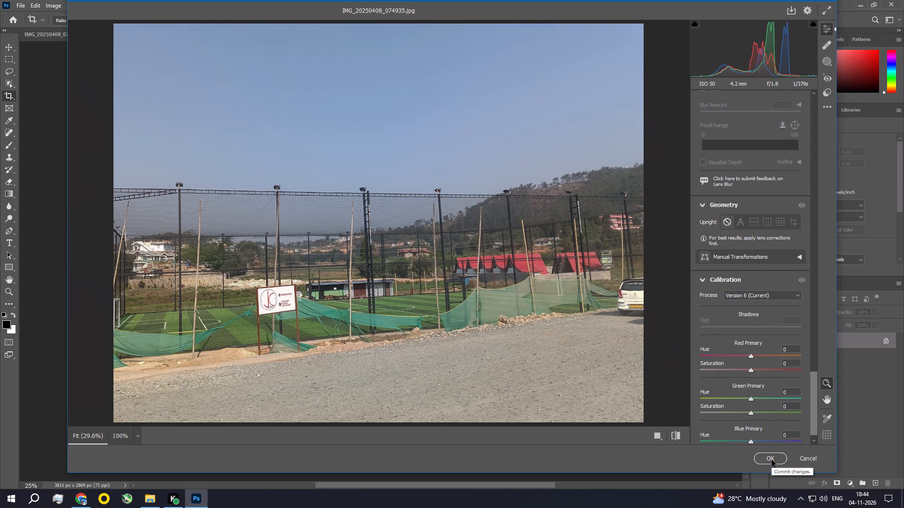
left_click(780, 457)
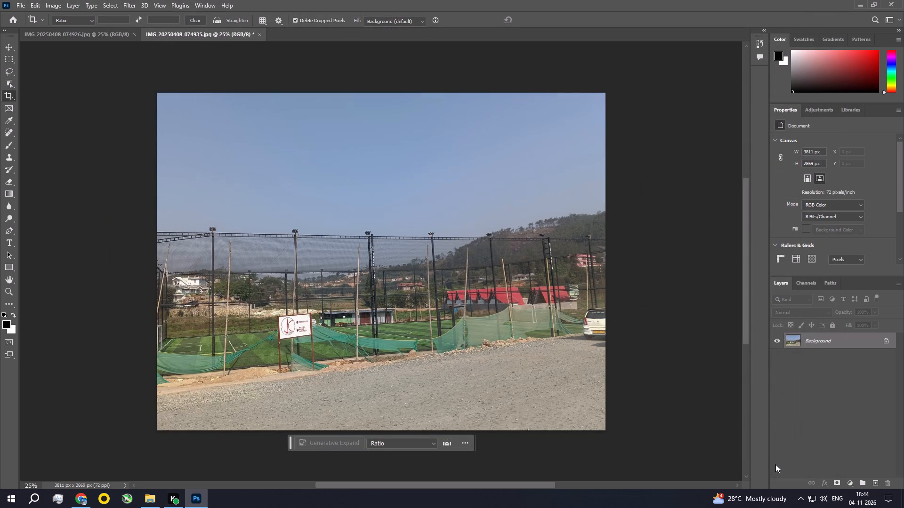
Apply a Photo Filter to IMG_20250408_074935 using Warming Filter (85) at 25% density with Preserve Luminosity.
left_click(53, 4)
left_click(58, 30)
left_click(186, 107)
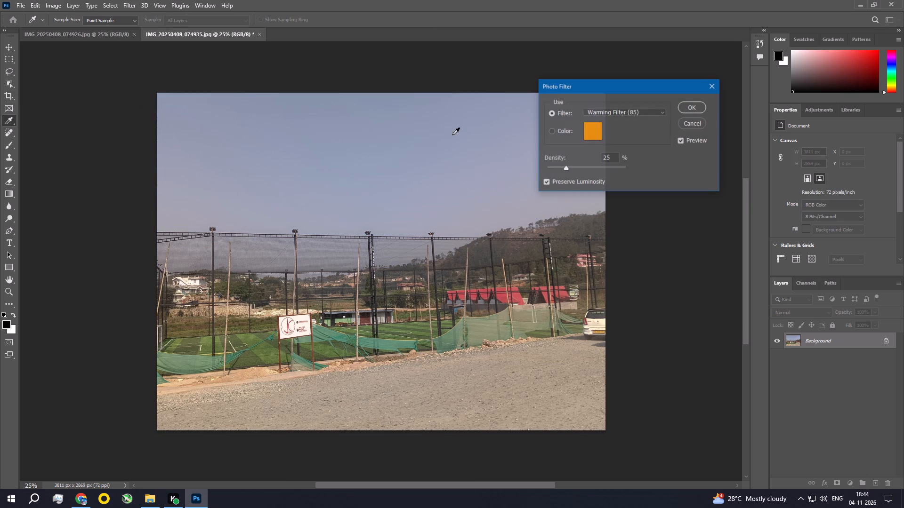
left_click(698, 107)
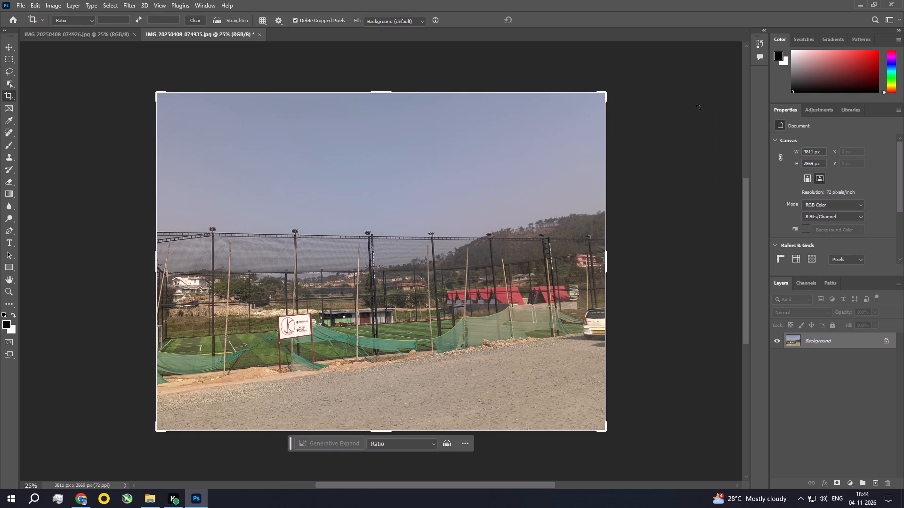
Apply an Exposure adjustment to IMG_20250408_074935 with Exposure -0.29, Offset +0.0099 and Gamma Correction 1.06.
left_click(52, 9)
left_click(58, 32)
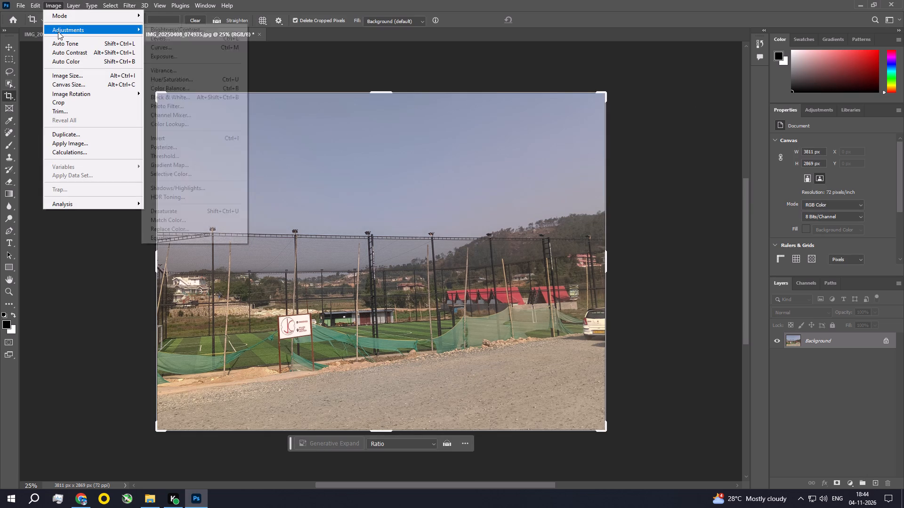
left_click(152, 52)
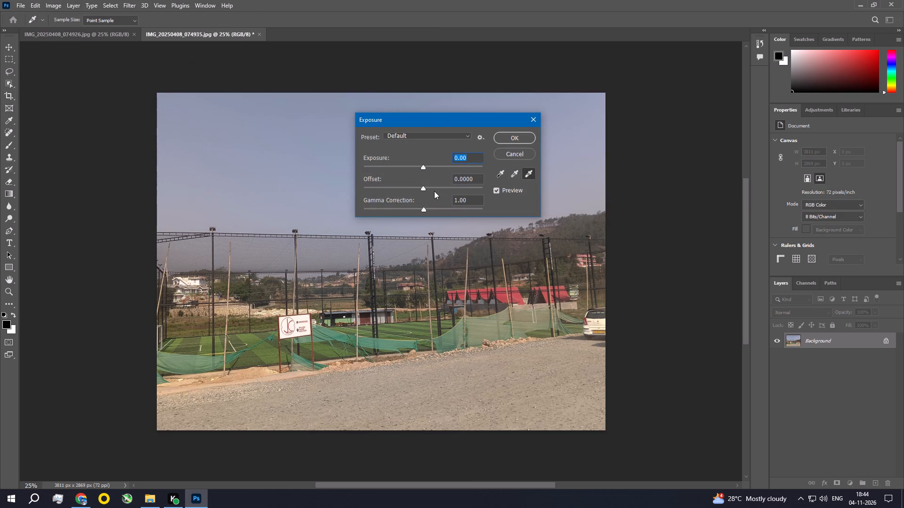
left_click_drag(442, 123, 715, 115)
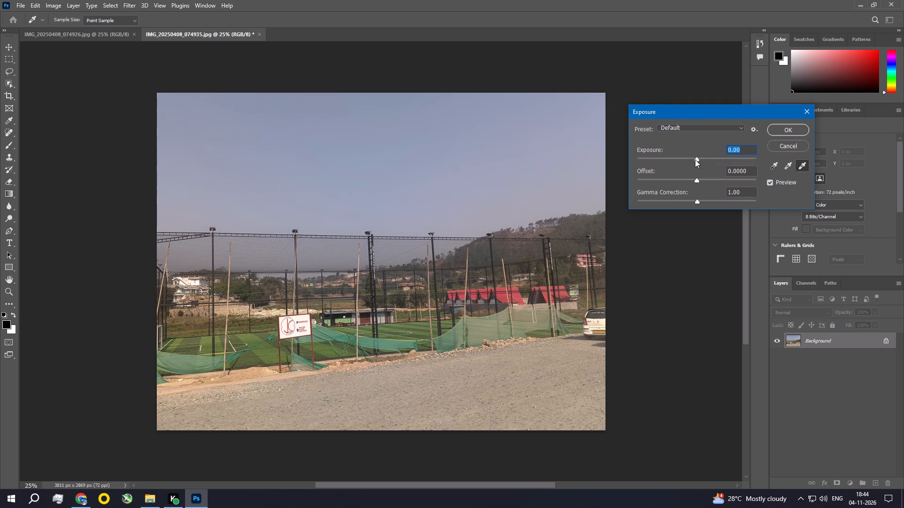
left_click(696, 159)
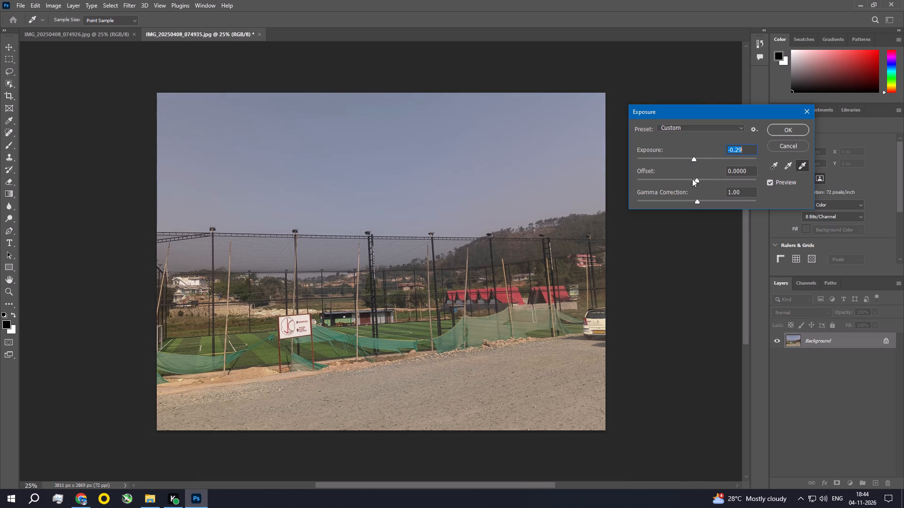
left_click(696, 180)
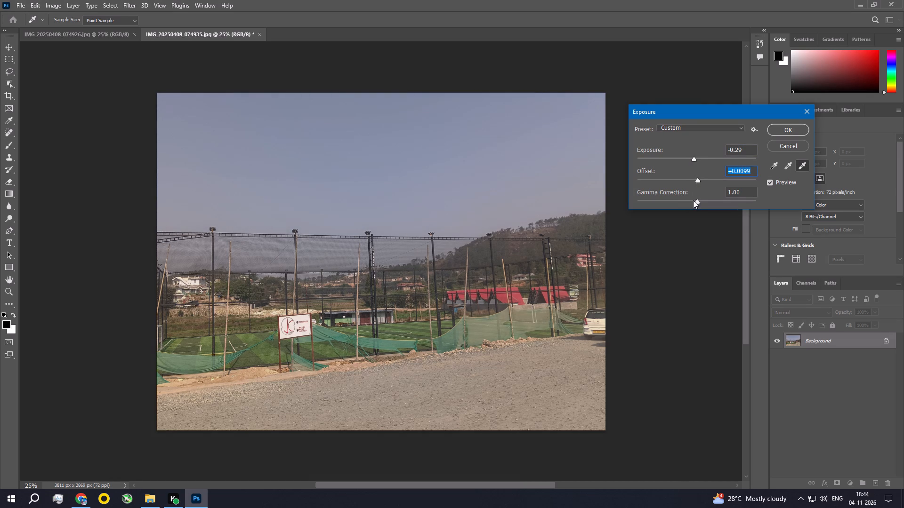
left_click(696, 200)
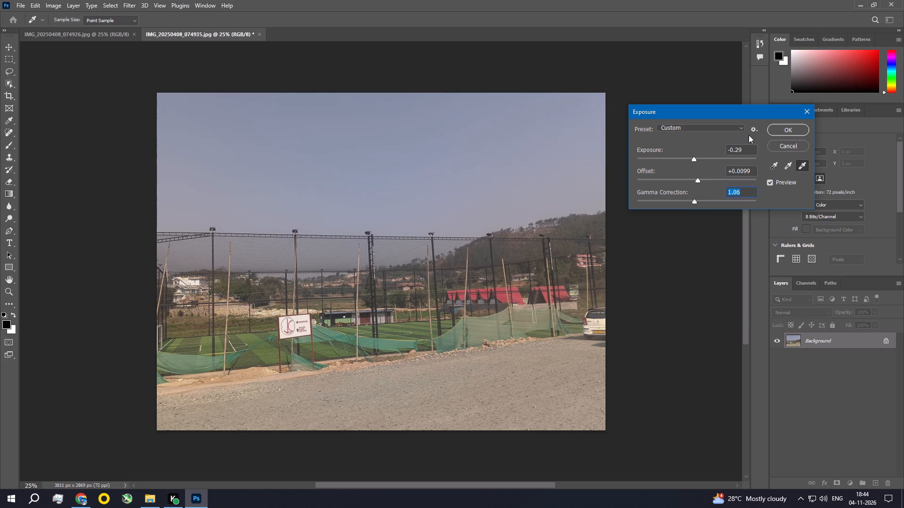
left_click(778, 130)
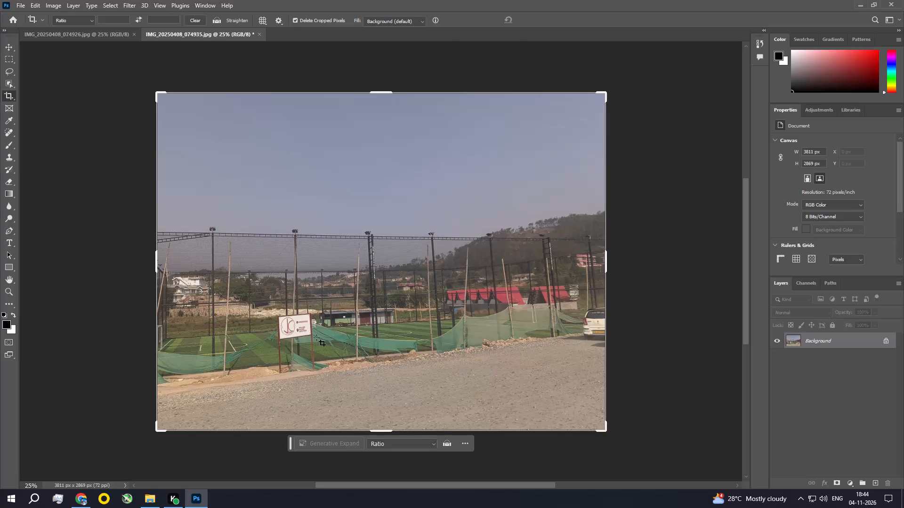
Inspect the signboard and fence area of IMG_20250408_074935 up close at up to 100%, then fit the whole photo in view.
key("space")
key("ctrl+space")
key("ctrl+space")
key("ctrl+space")
key("ctrl+space")
key("ctrl+space")
key("ctrl+space")
key("ctrl+space")
key("ctrl+space")
key("ctrl+space")
key("ctrl+space")
key("ctrl+space")
key("ctrl+space")
key("ctrl+space")
key("ctrl+space")
key("ctrl+space")
key("ctrl+space")
key("ctrl+space")
key("ctrl+space")
key("ctrl+space")
key("ctrl+space")
triple_click(299, 324, "ctrl")
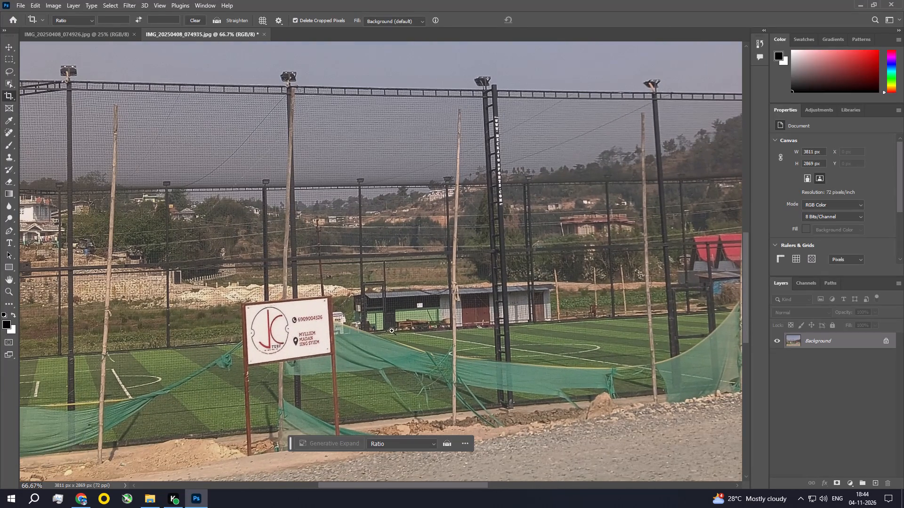
left_click(360, 337, "ctrl")
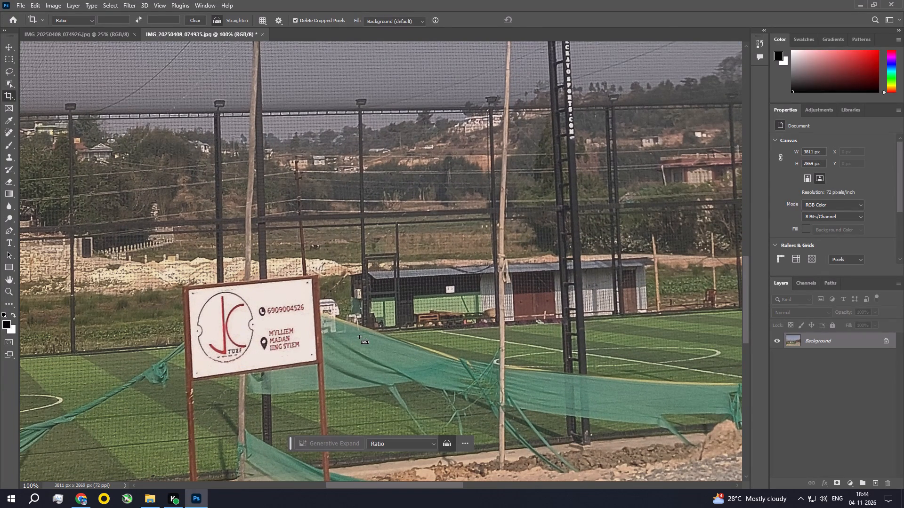
key("ctrl+0")
Save IMG_20250408_074935 as a baseline JPEG at quality 12 (Maximum) and close it.
key("ctrl+s")
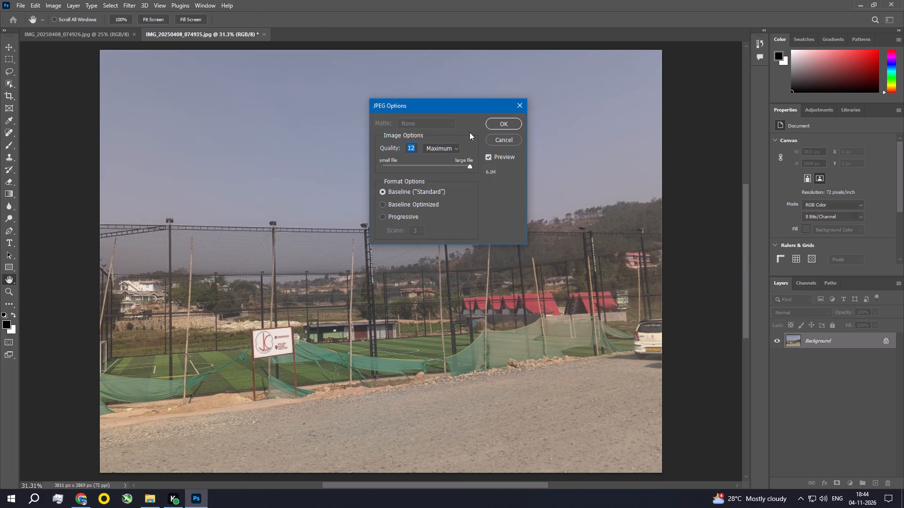
left_click(506, 124)
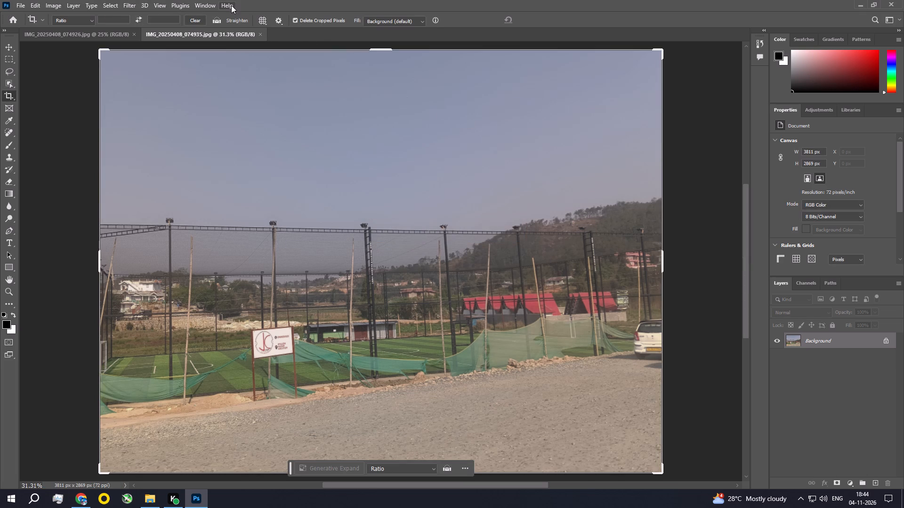
left_click(259, 35)
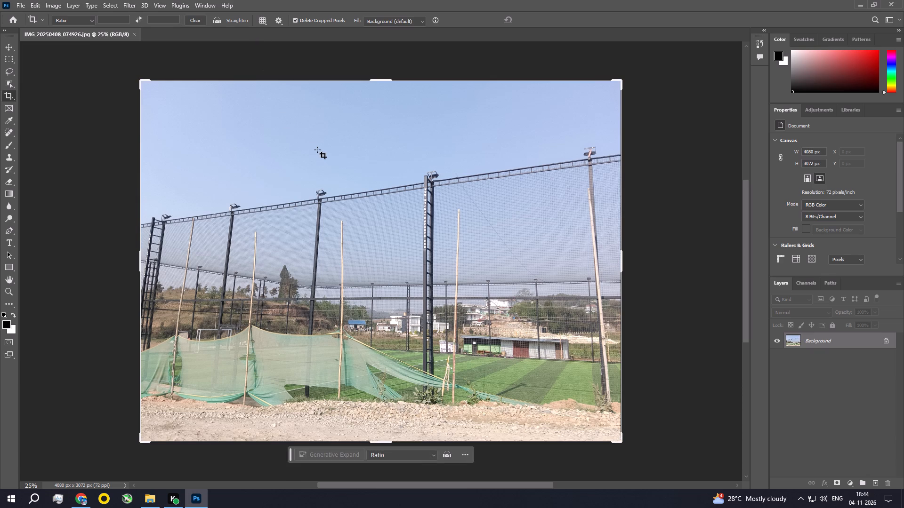
Rotate IMG_20250408_074926 slightly counterclockwise within the crop to level the ground, to about 3945 × 2971 px.
left_click(8, 92)
left_click_drag(649, 161, 649, 153)
double_click(467, 190)
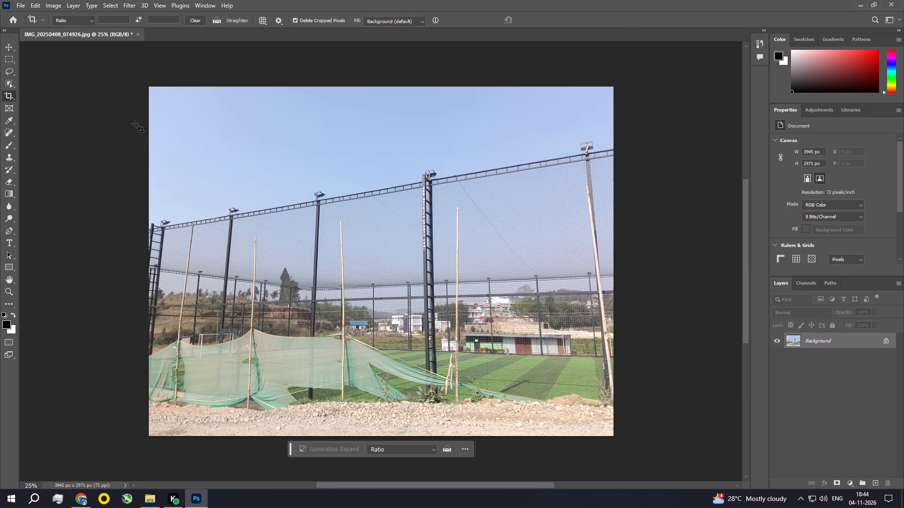
In Camera Raw Filter for IMG_20250408_074926, set Exposure -0.60, Contrast +17, Highlights -20, Shadows +21 and Whites -19.
left_click(124, 5)
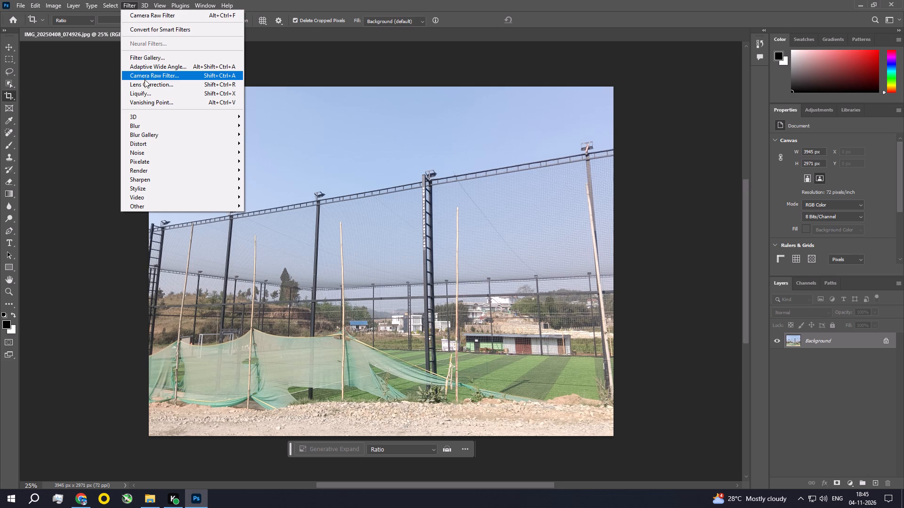
left_click(150, 73)
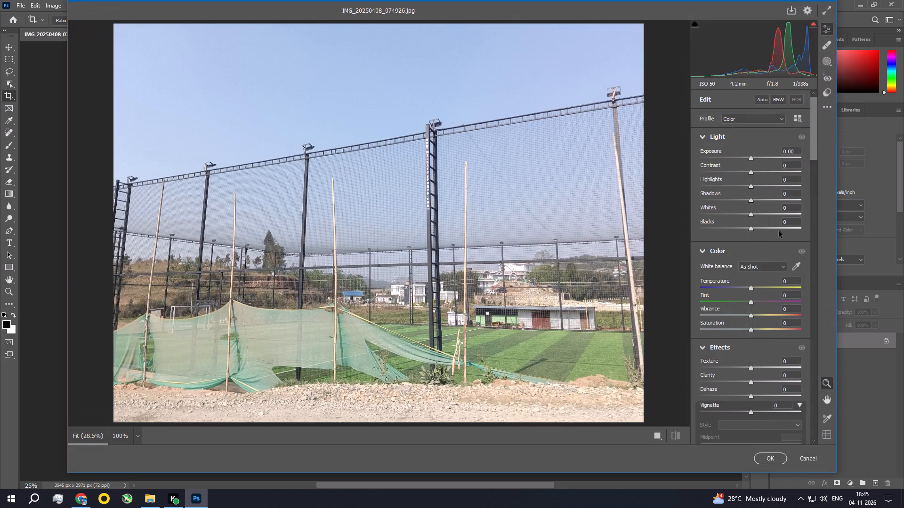
left_click_drag(748, 158, 742, 156)
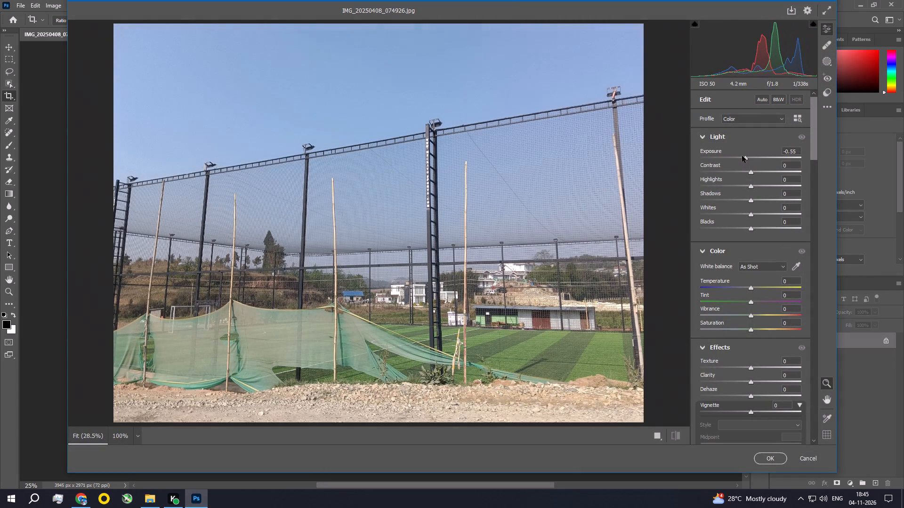
left_click_drag(742, 156, 742, 155)
left_click_drag(750, 171, 758, 172)
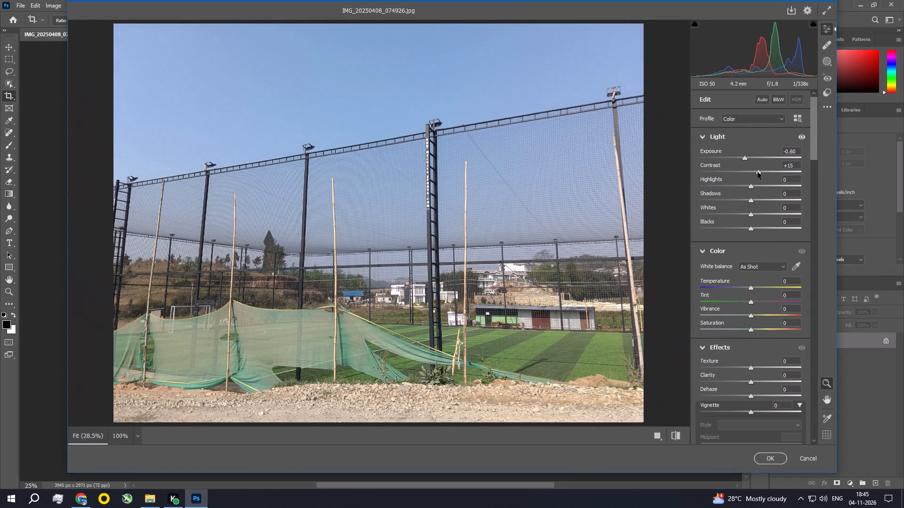
left_click_drag(758, 172, 759, 172)
left_click_drag(751, 185, 741, 179)
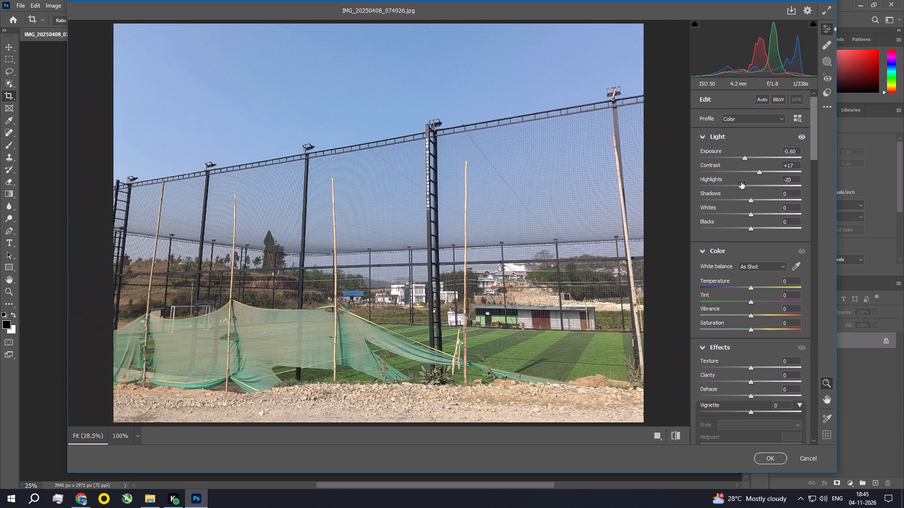
left_click_drag(750, 199, 760, 204)
left_click_drag(753, 214, 743, 209)
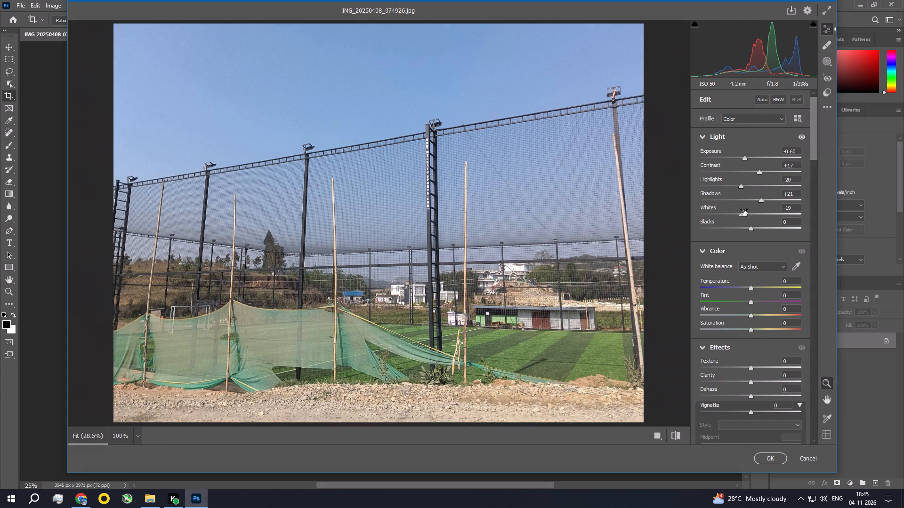
Set Texture +9, Clarity +7 and Vibrance +9 for the fence photo in Camera Raw.
left_click_drag(811, 143, 814, 161)
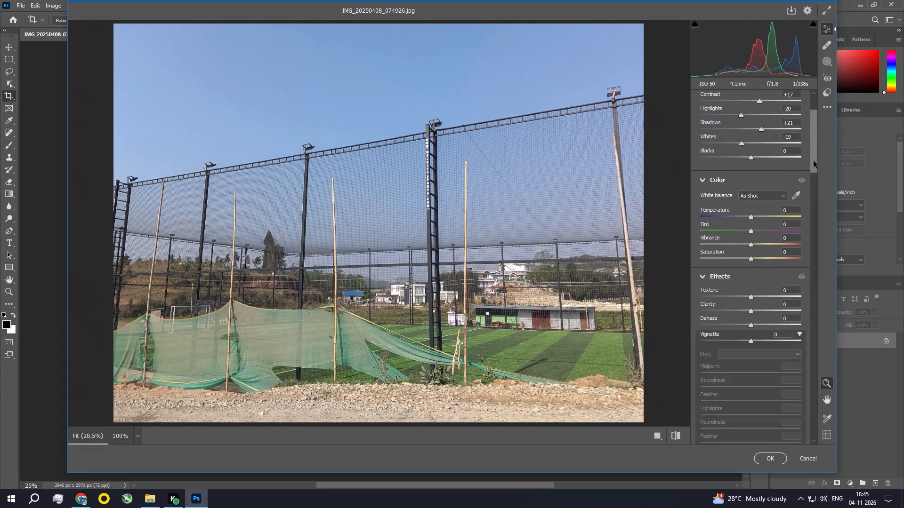
left_click_drag(814, 161, 814, 177)
left_click_drag(751, 176, 753, 177)
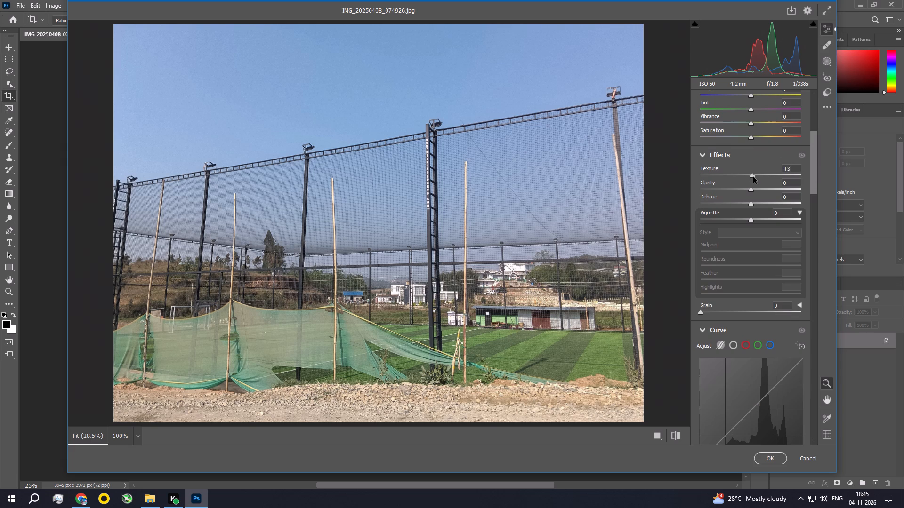
left_click_drag(753, 177, 756, 179)
left_click(749, 189)
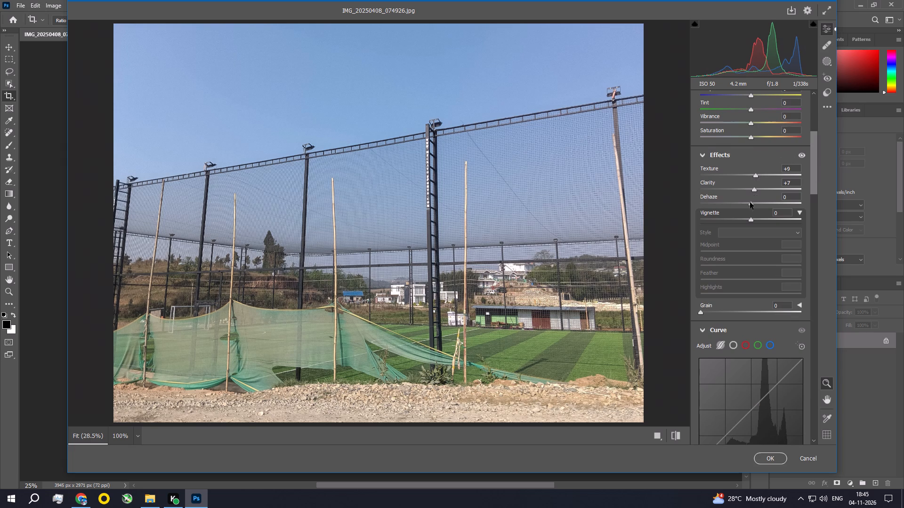
left_click(751, 126)
left_click_drag(752, 123, 757, 127)
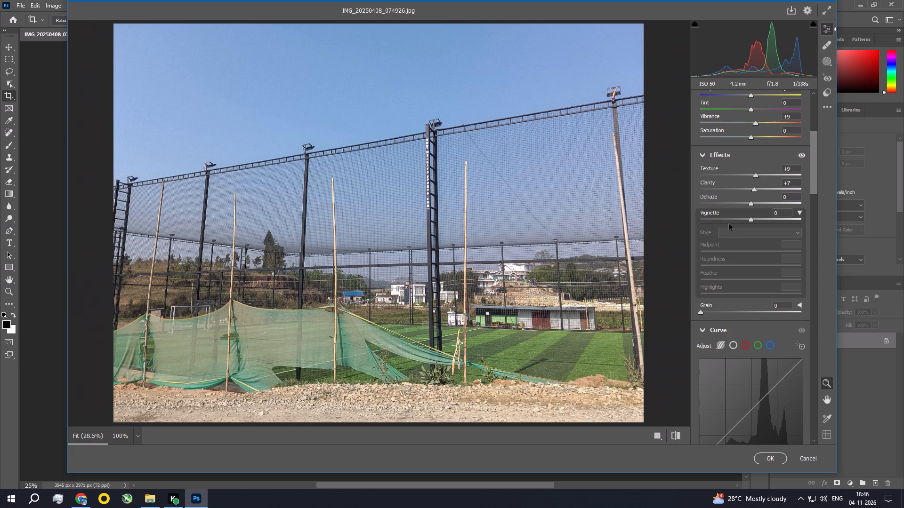
Lower the parametric curve's Highlights to -37 and Lights to -27.
left_click_drag(815, 175, 810, 218)
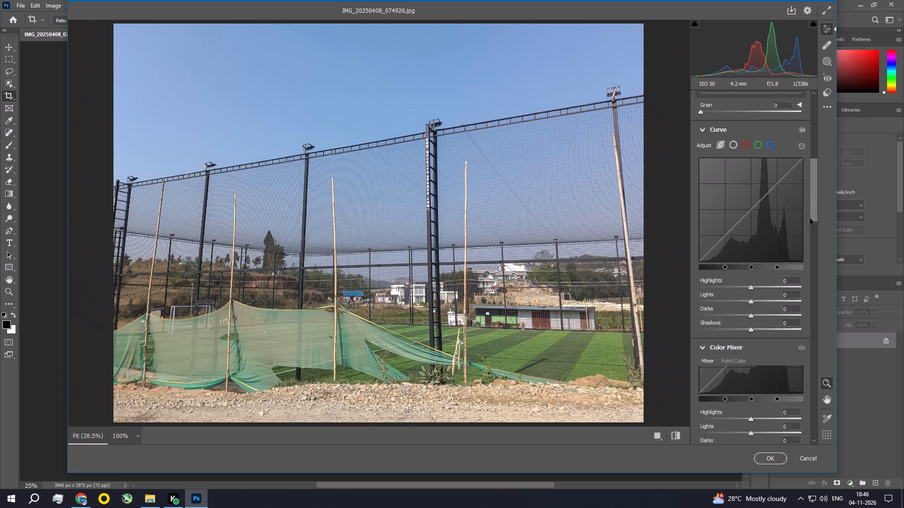
left_click_drag(810, 218, 810, 225)
left_click_drag(750, 202, 747, 201)
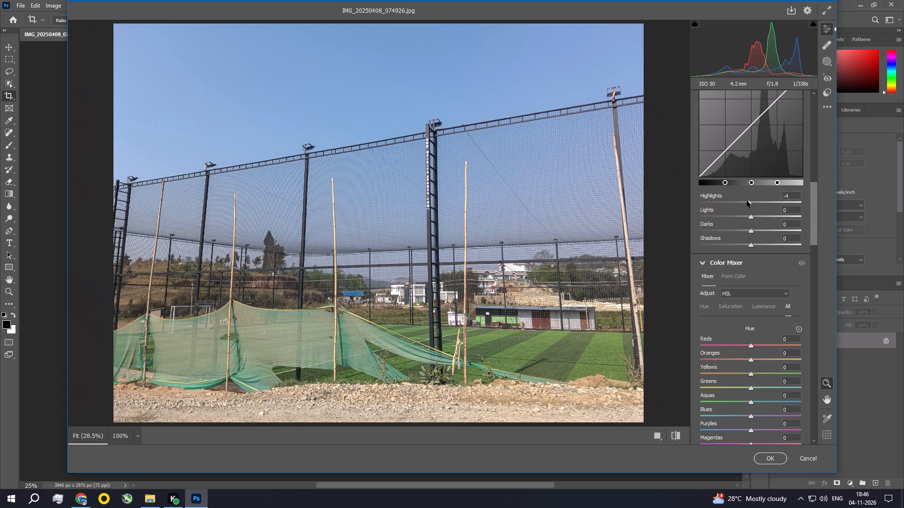
left_click_drag(747, 201, 731, 201)
left_click_drag(752, 218, 751, 218)
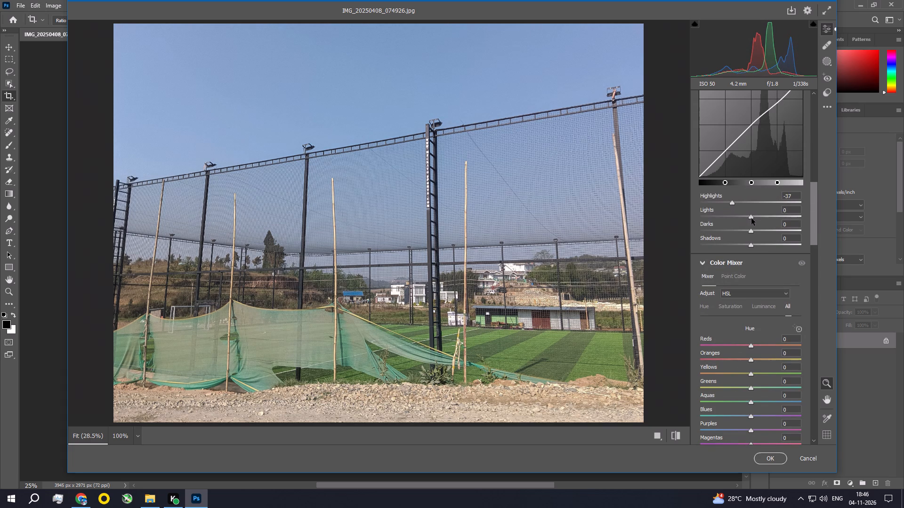
left_click_drag(751, 218, 738, 216)
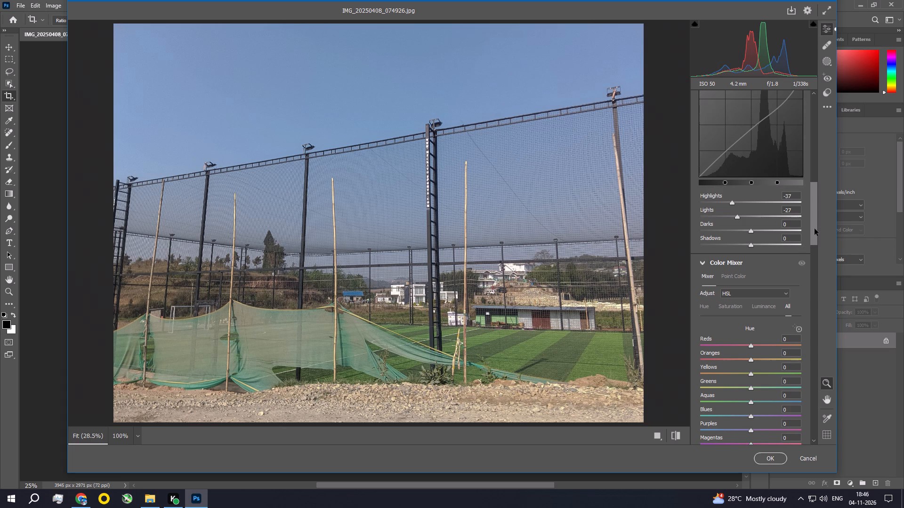
Set the Detail values to Sharpening 14, Noise Reduction 10 and Color Noise Reduction 10.
left_click_drag(815, 229, 815, 350)
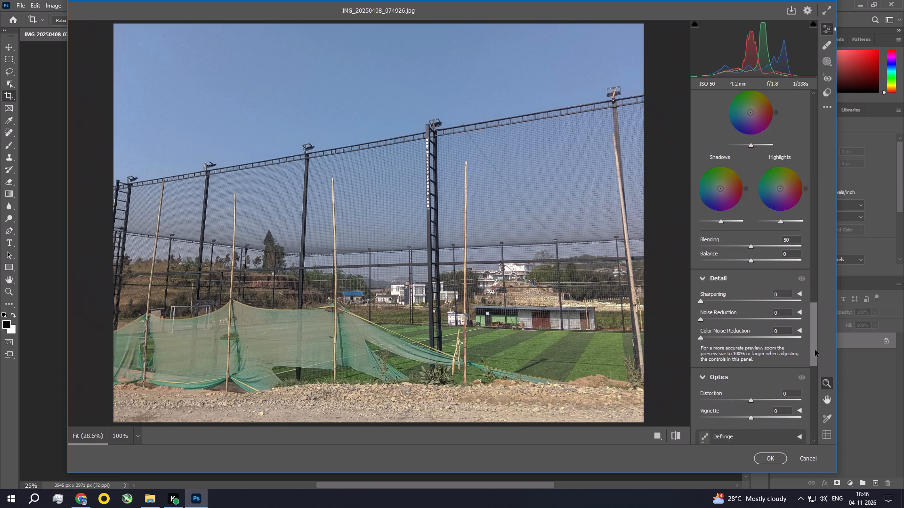
left_click_drag(815, 350, 815, 360)
left_click(709, 236)
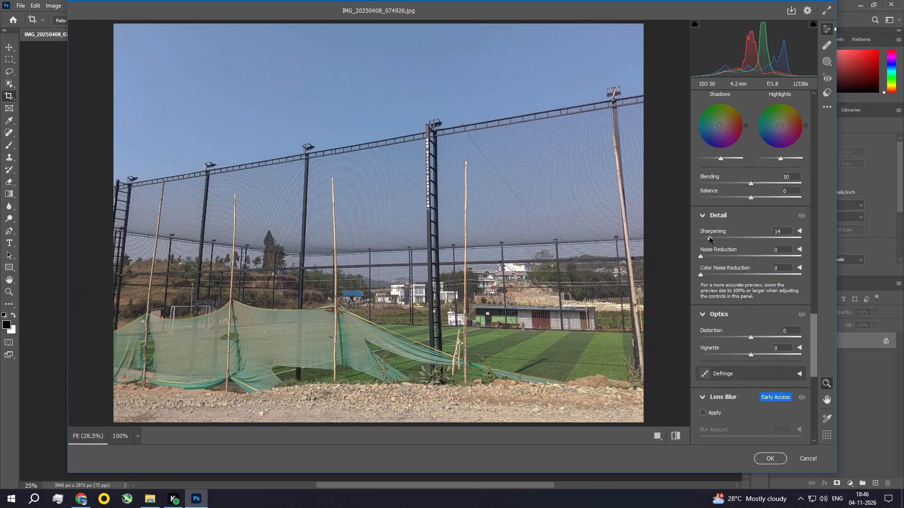
left_click(708, 255)
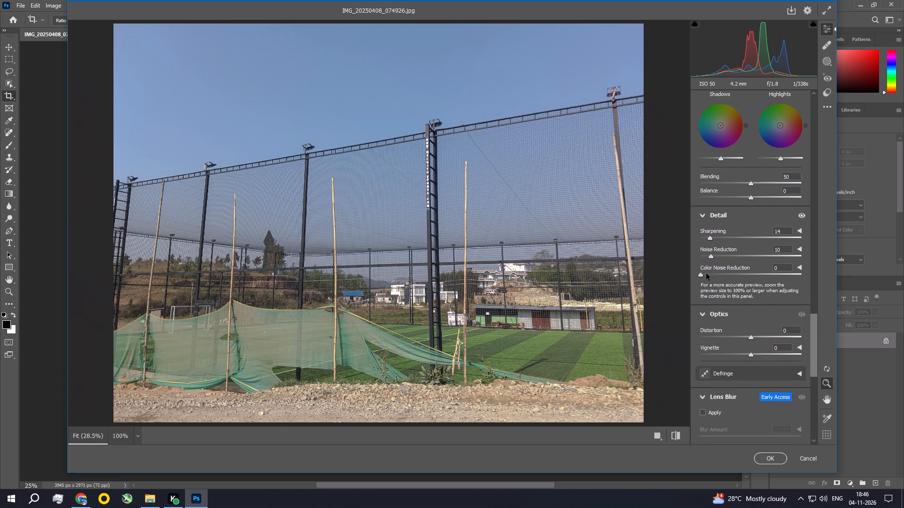
left_click(708, 275)
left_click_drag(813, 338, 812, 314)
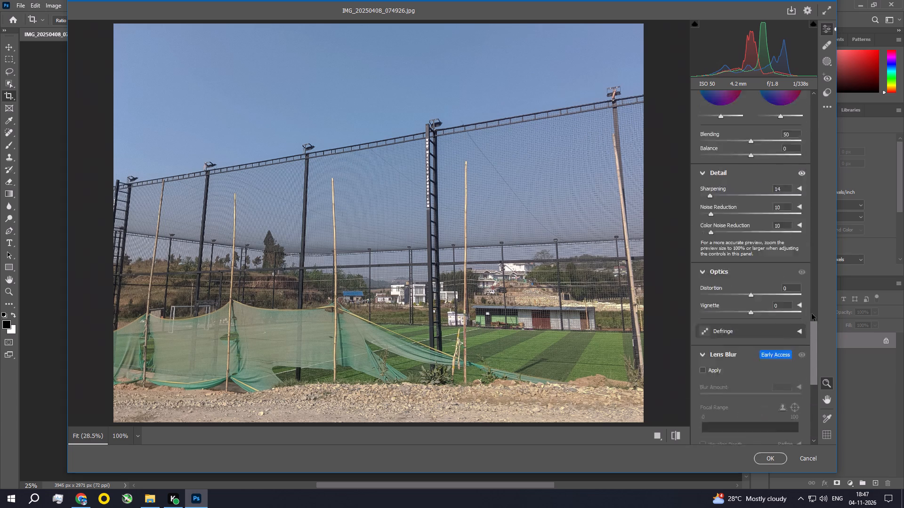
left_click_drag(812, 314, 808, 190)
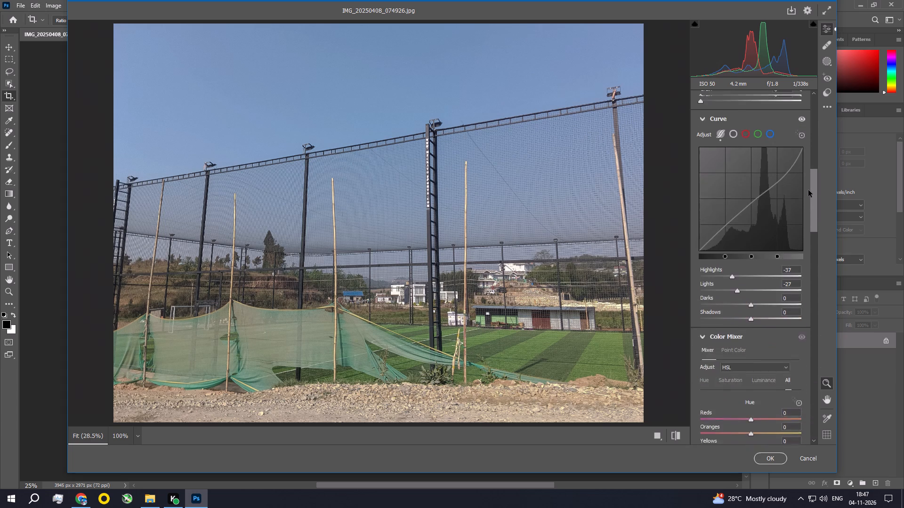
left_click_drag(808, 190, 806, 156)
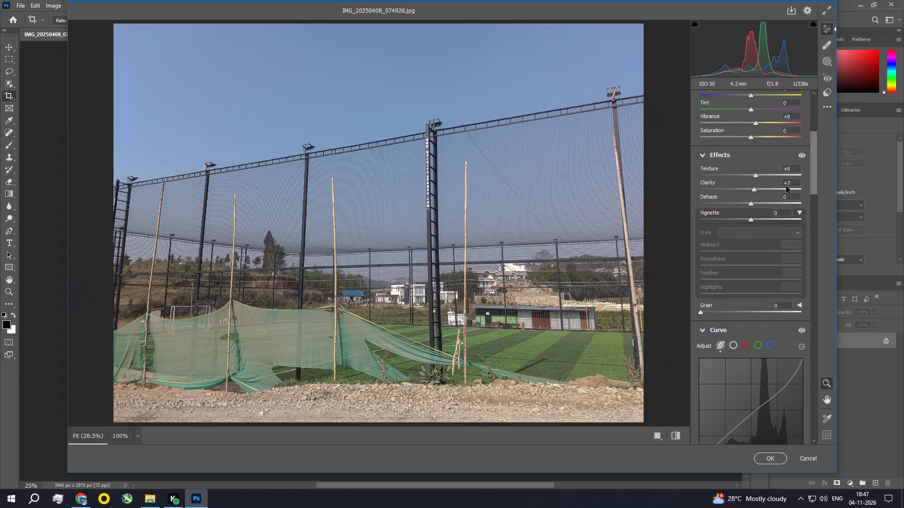
Set Dehaze to +31 for the fence photo and apply the Camera Raw adjustments.
left_click_drag(751, 203, 759, 204)
left_click_drag(759, 204, 761, 211)
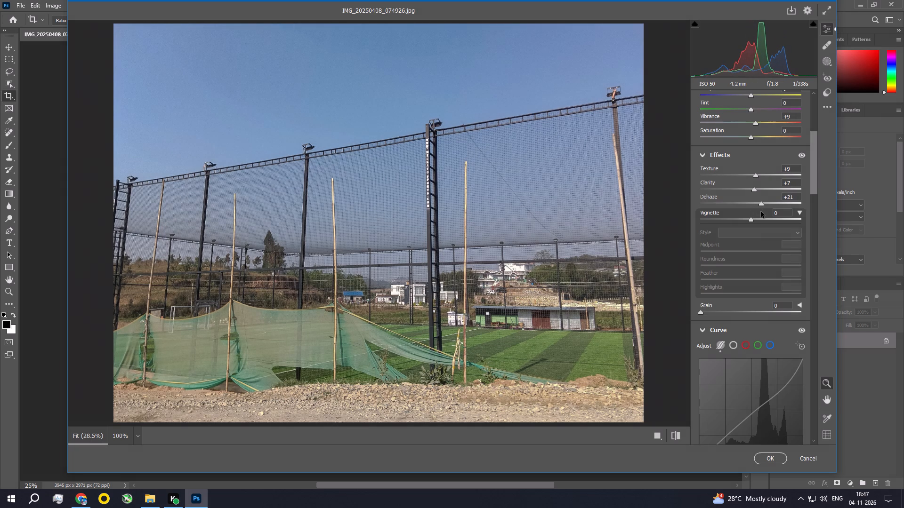
left_click_drag(761, 211, 766, 211)
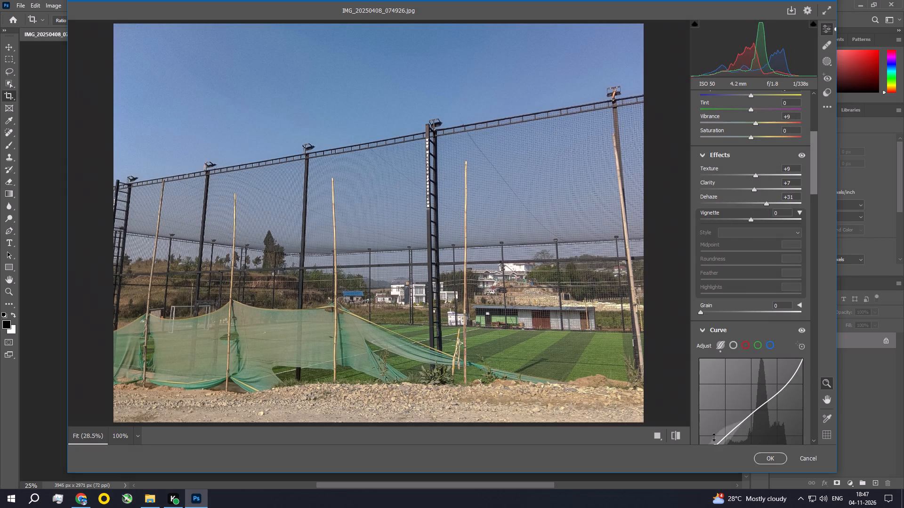
left_click(773, 458)
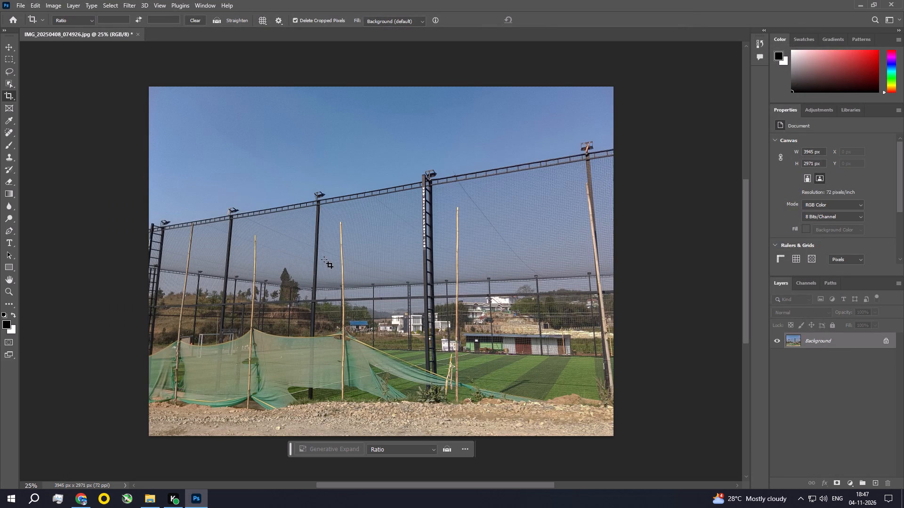
Apply the Camera Raw Filter to the fence photo again, raising only the Exposure slightly.
left_click(133, 4)
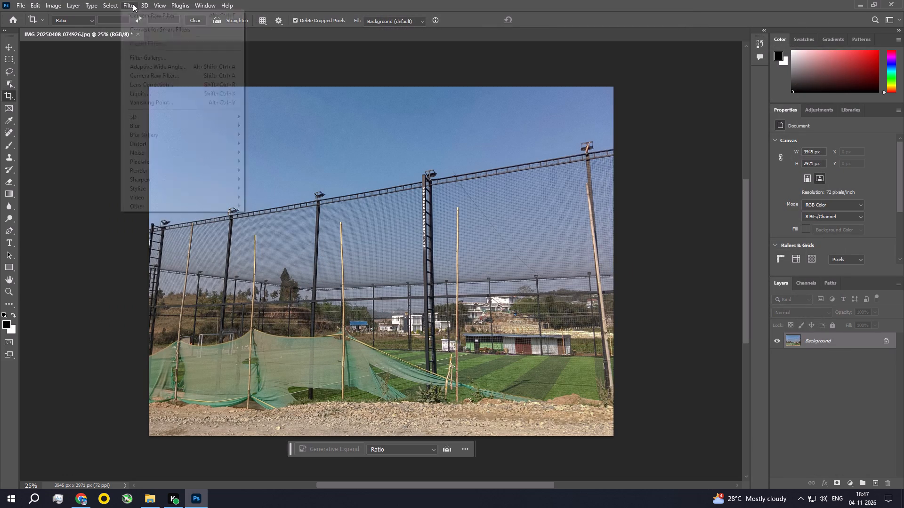
left_click(171, 74)
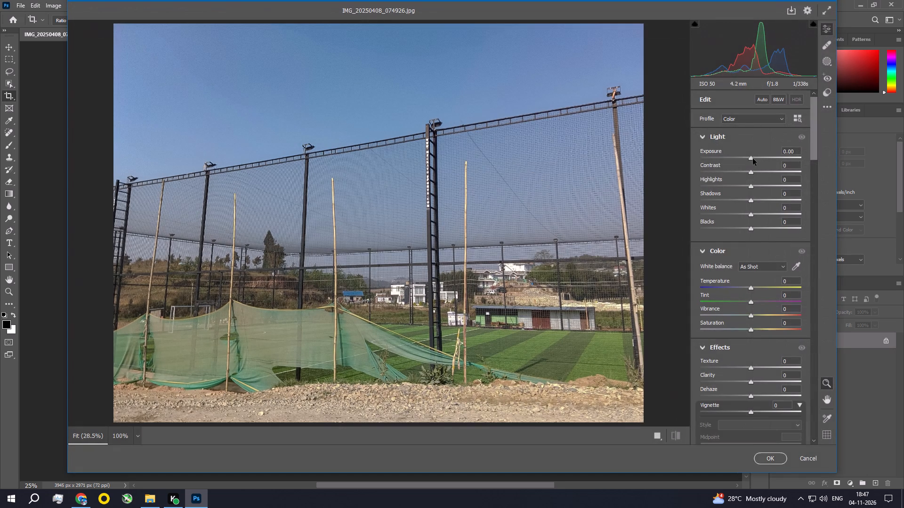
left_click_drag(753, 159, 758, 158)
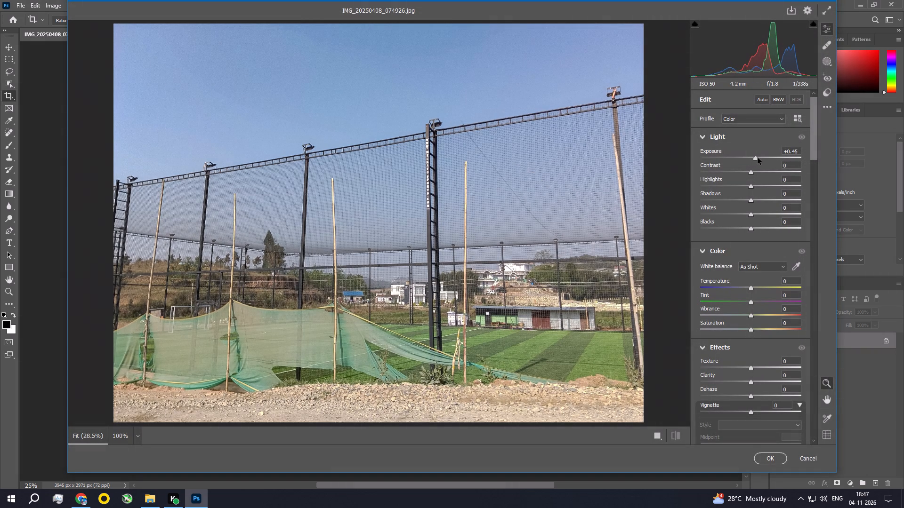
left_click_drag(758, 158, 759, 157)
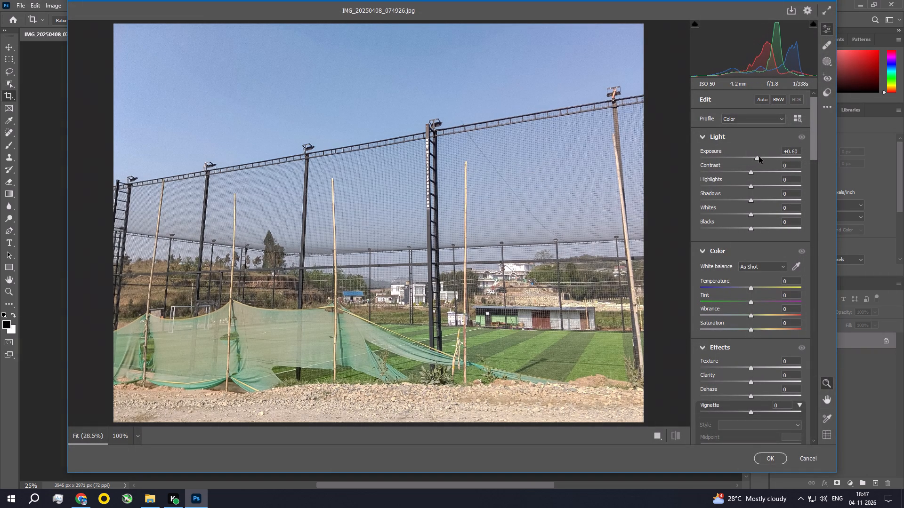
left_click_drag(759, 157, 758, 157)
left_click(775, 457)
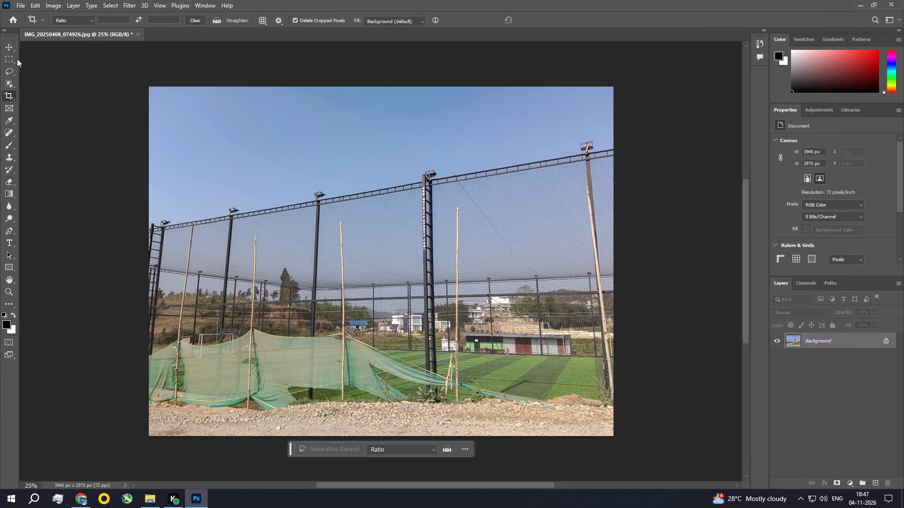
Apply an Exposure adjustment to the fence photo with Exposure -0.34, Offset +0.0059 and Gamma Correction 1.16.
left_click(46, 6)
left_click(58, 33)
left_click(214, 56)
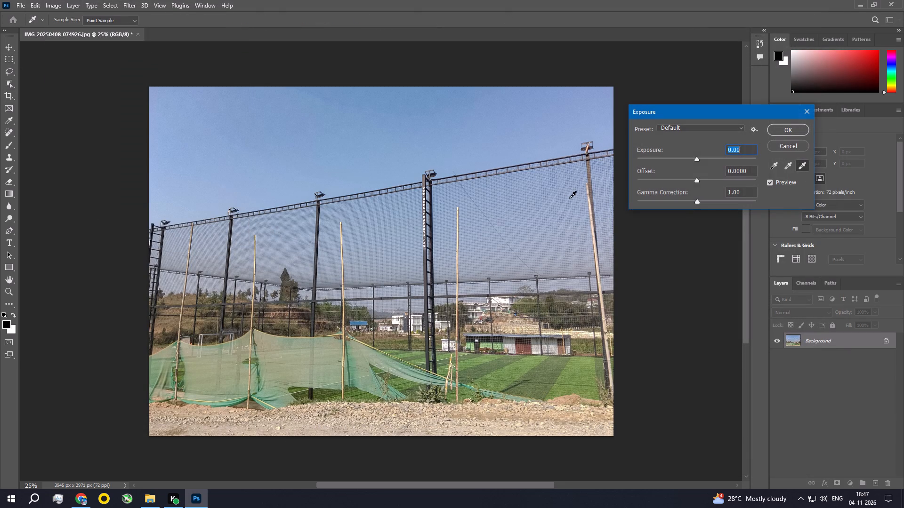
left_click(694, 158)
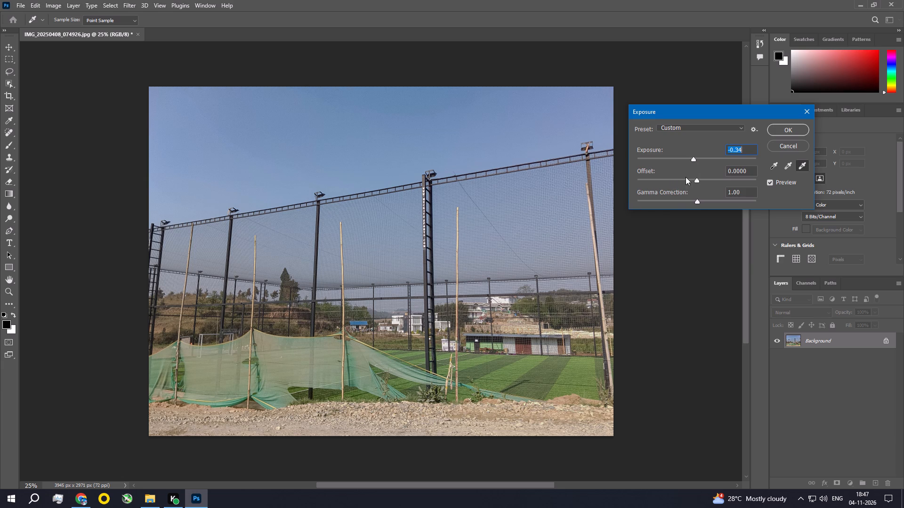
left_click(697, 181)
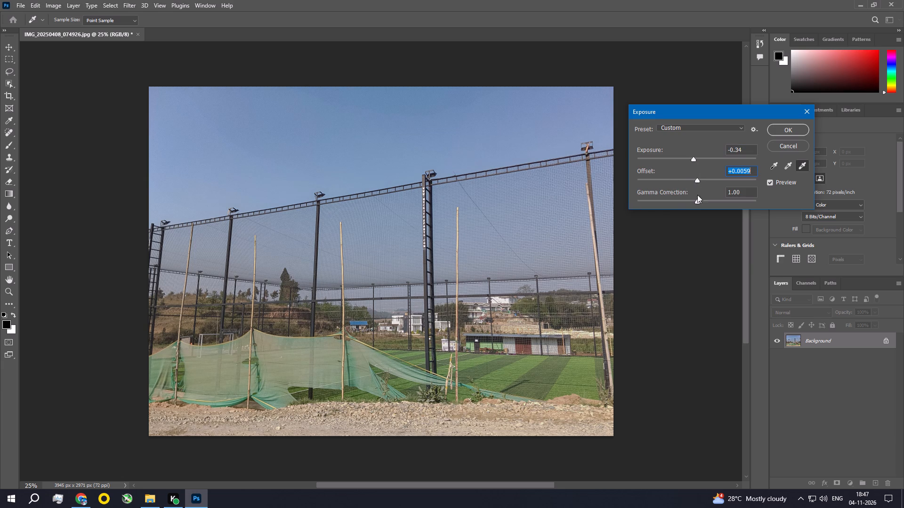
left_click(697, 201)
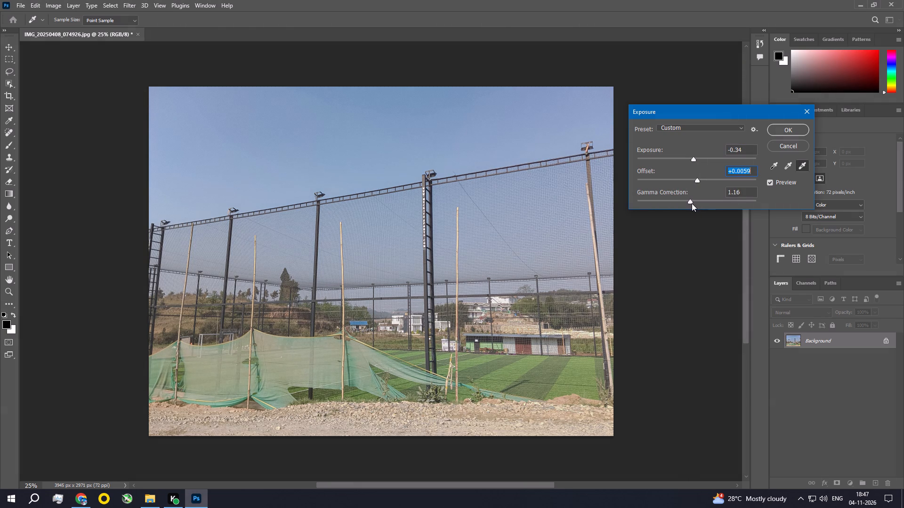
left_click(789, 127)
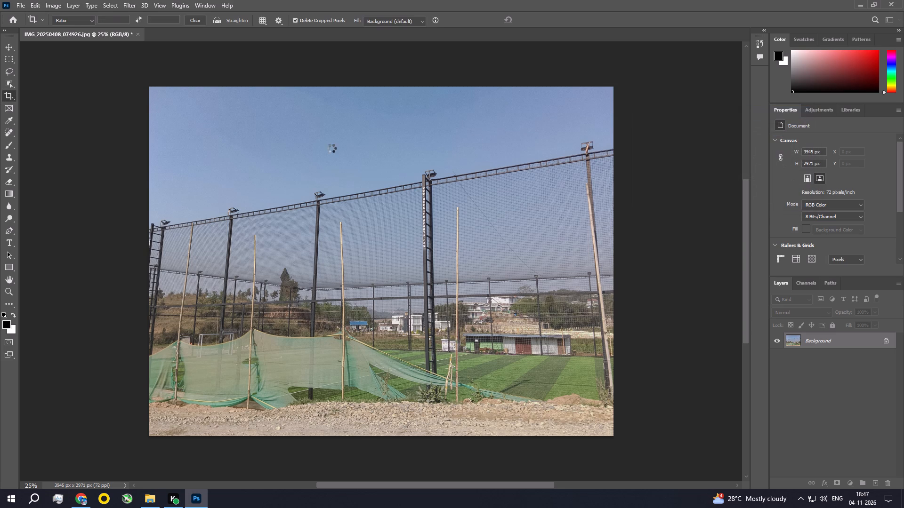
Apply a midtone Color Balance of Cyan-Red +5, Magenta-Green -4 and Yellow-Blue -4 to the fence photo.
left_click(50, 0)
left_click(60, 28)
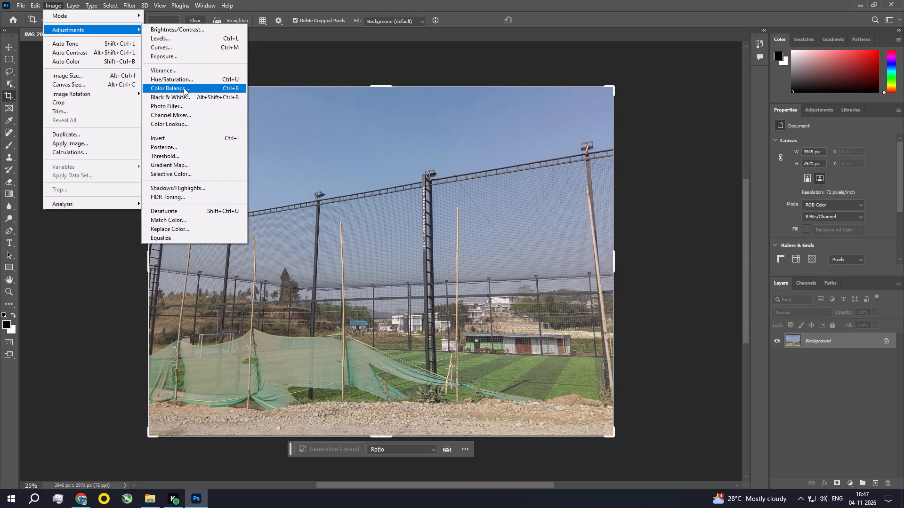
left_click(184, 88)
left_click_drag(442, 114, 701, 92)
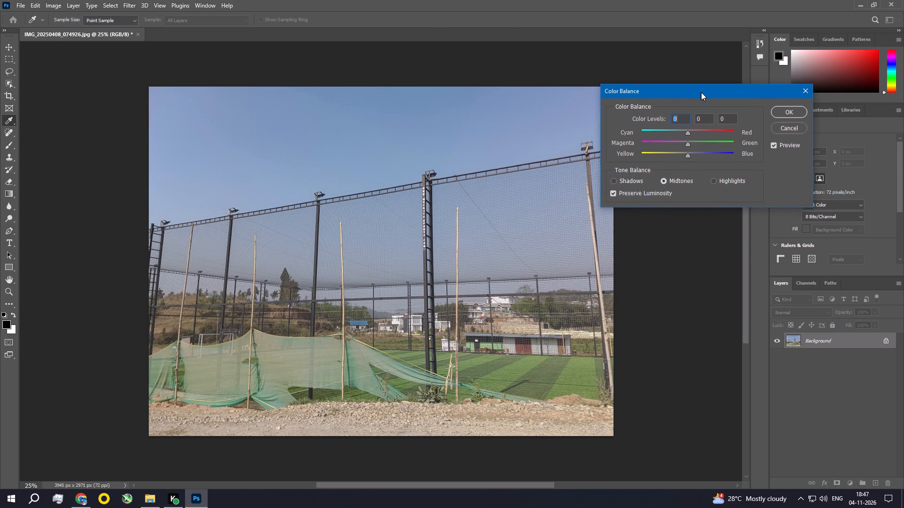
left_click_drag(701, 92, 702, 92)
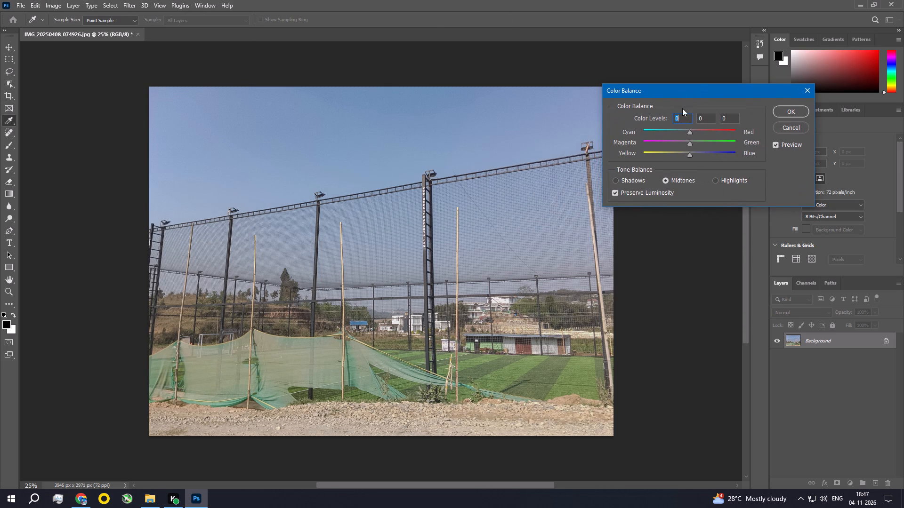
left_click(691, 133)
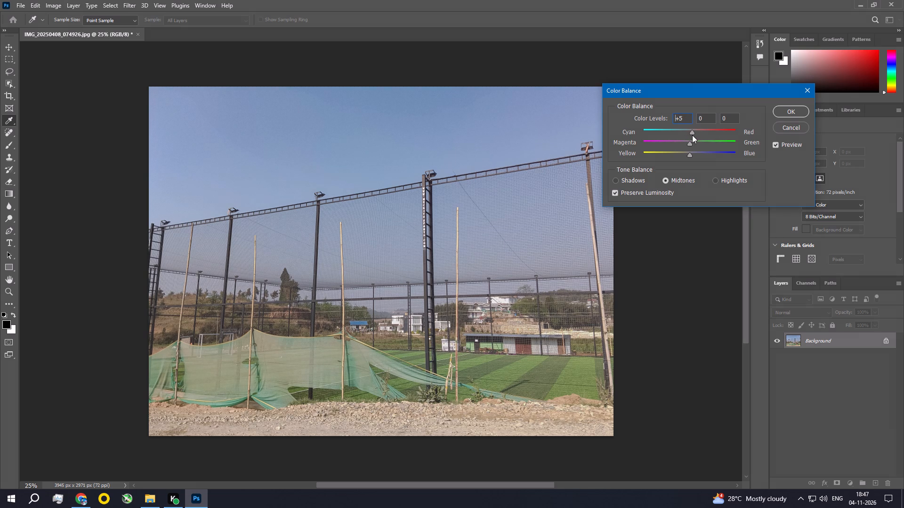
left_click(689, 144)
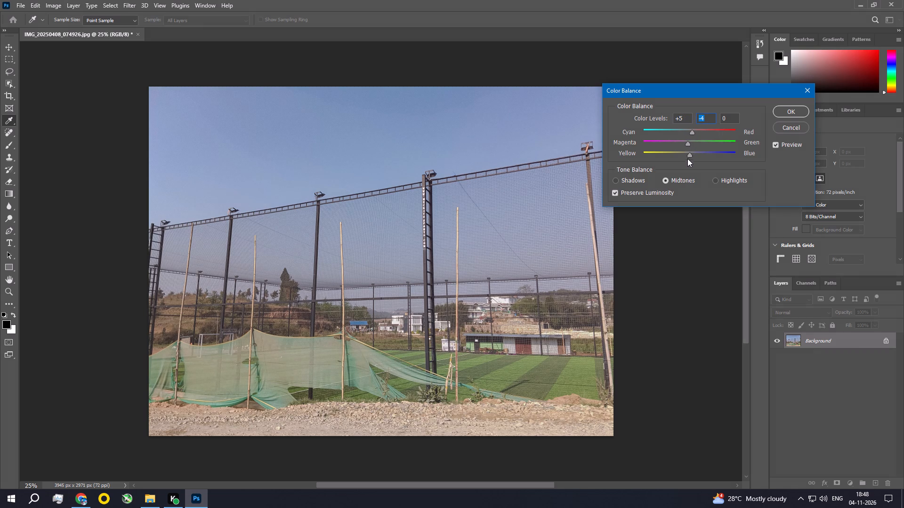
left_click(690, 154)
left_click(780, 106)
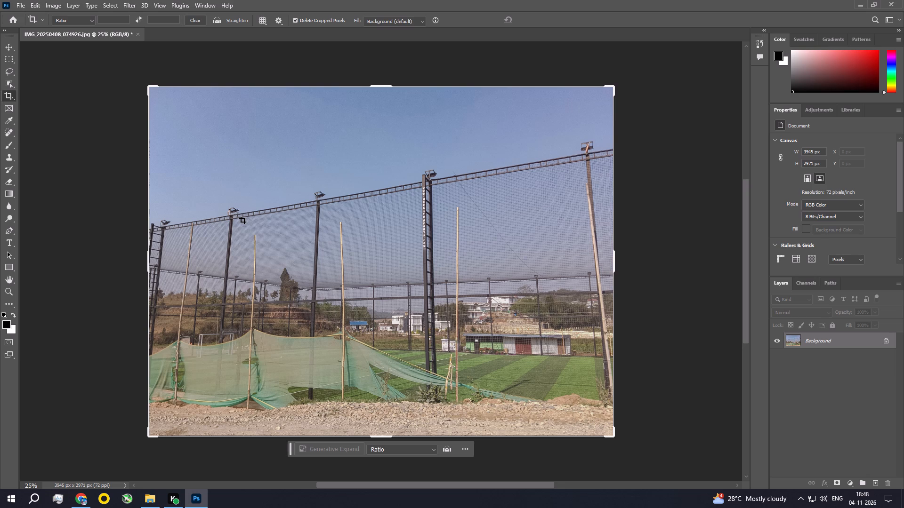
Save IMG_20250408_074926 as a baseline JPEG at quality 12 and close it.
key("ctrl+s")
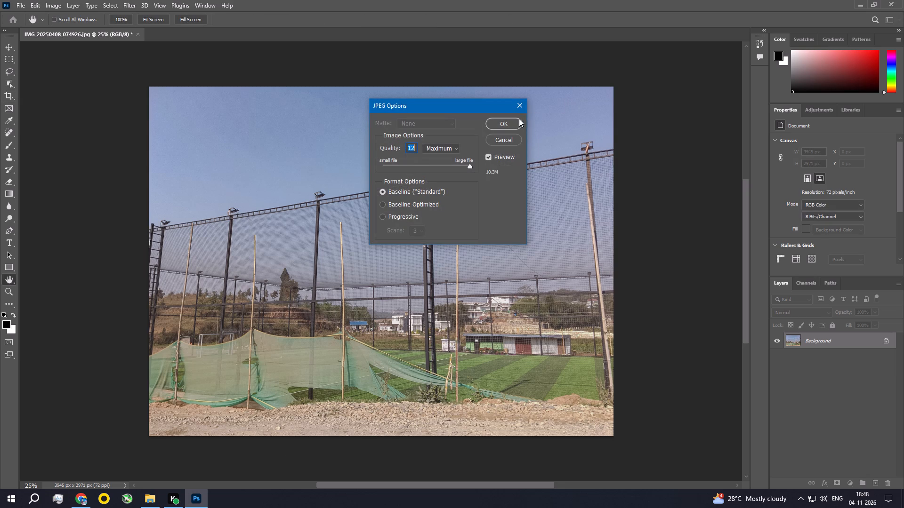
left_click(512, 119)
left_click(134, 34)
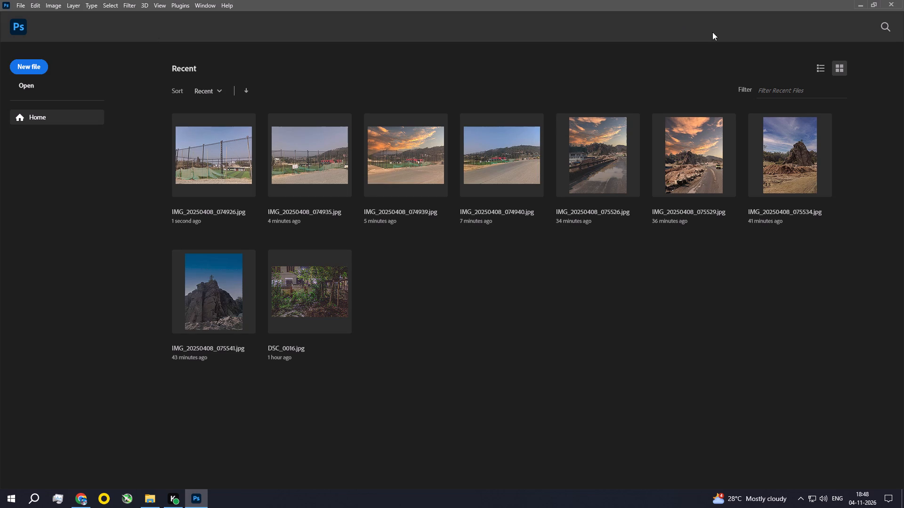
Open the tall-tree photos IMG_20250408_083926 and IMG_20250408_083931 from the RAW folder in Photoshop.
left_click(858, 0)
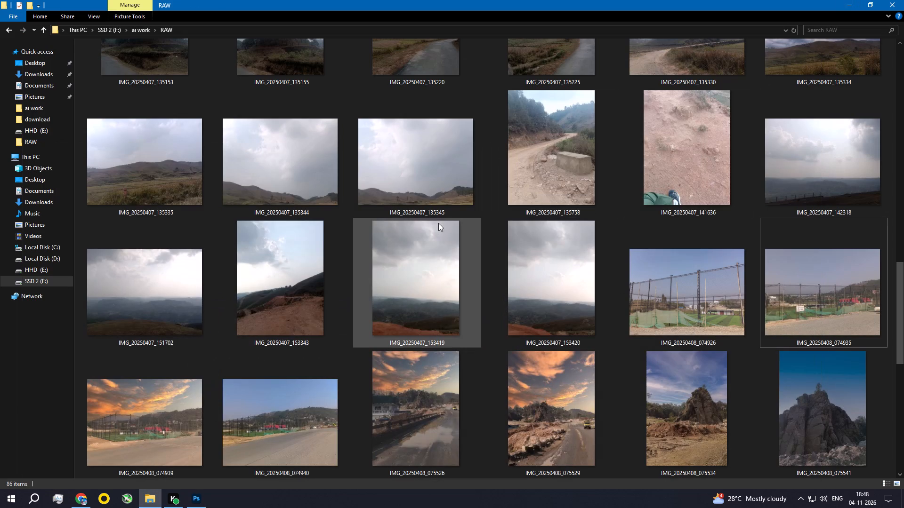
left_click_drag(903, 280, 903, 347)
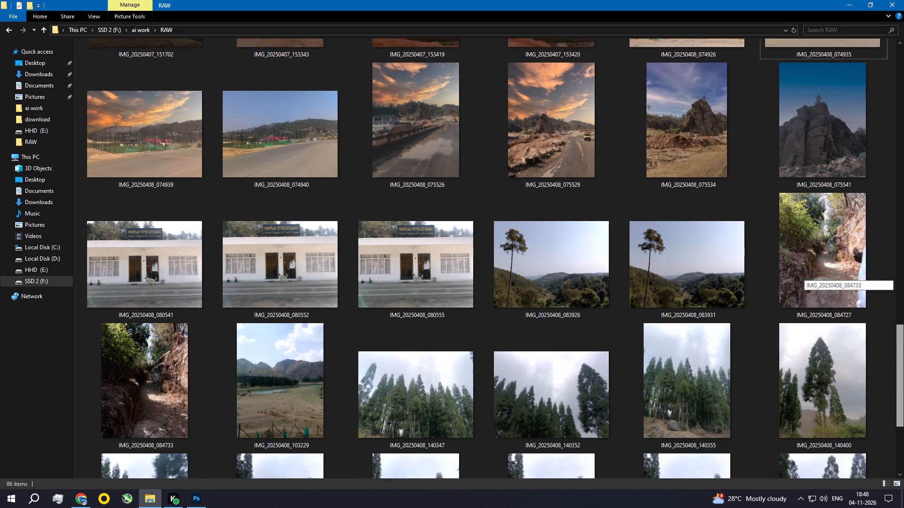
left_click_drag(903, 347, 903, 359)
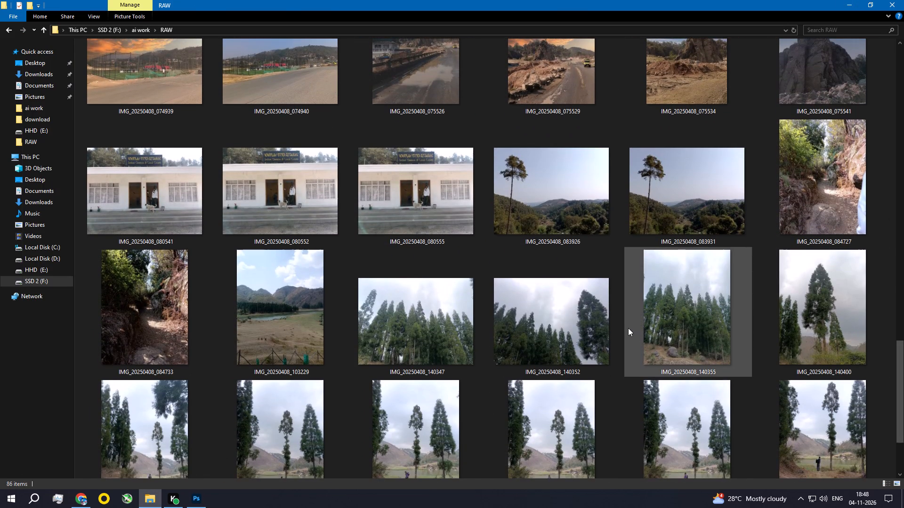
left_click(574, 214)
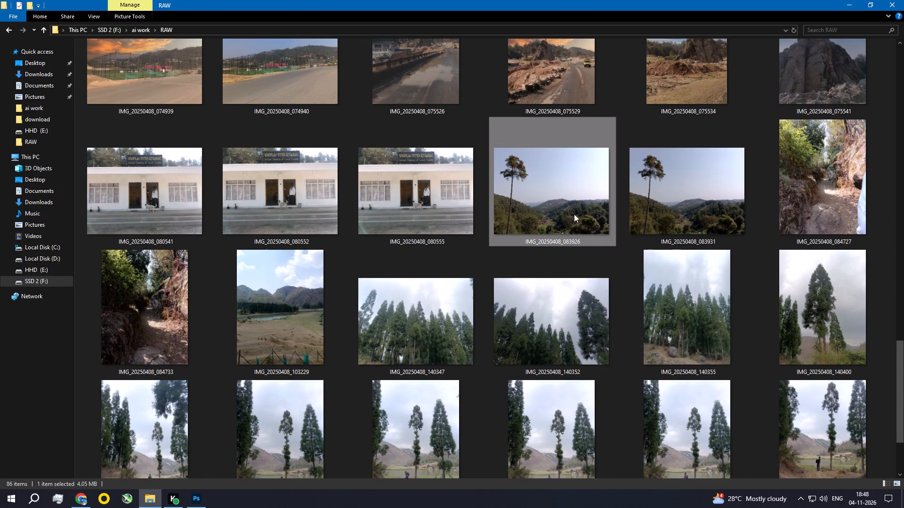
left_click(715, 214, "ctrl")
left_click_drag(546, 192, 569, 285)
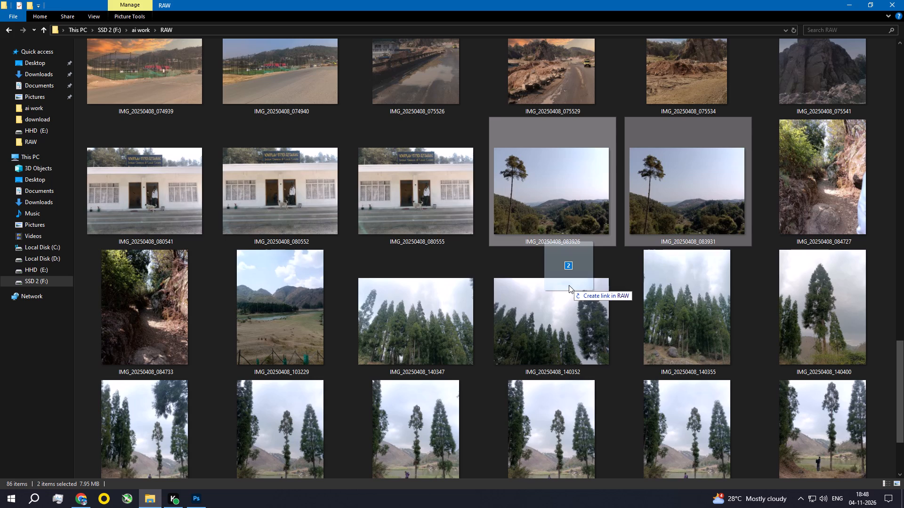
left_click_drag(569, 285, 446, 304)
key("alt+Tab")
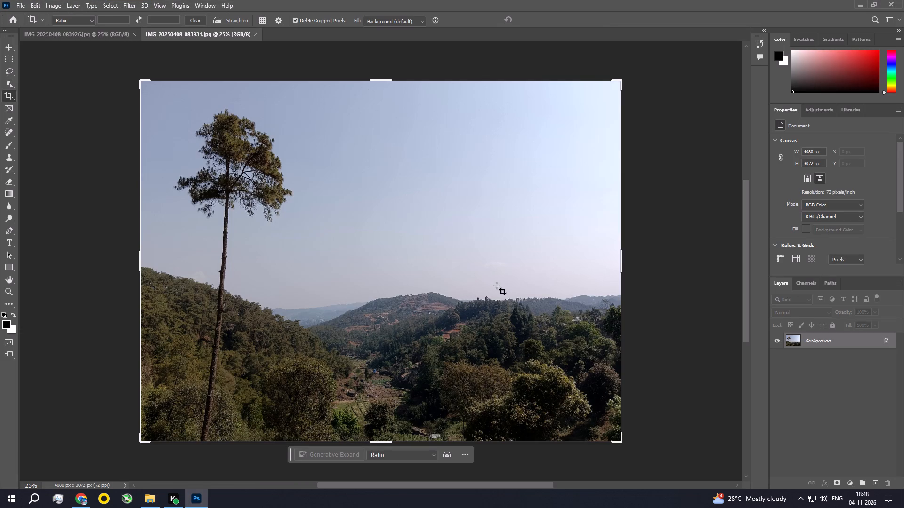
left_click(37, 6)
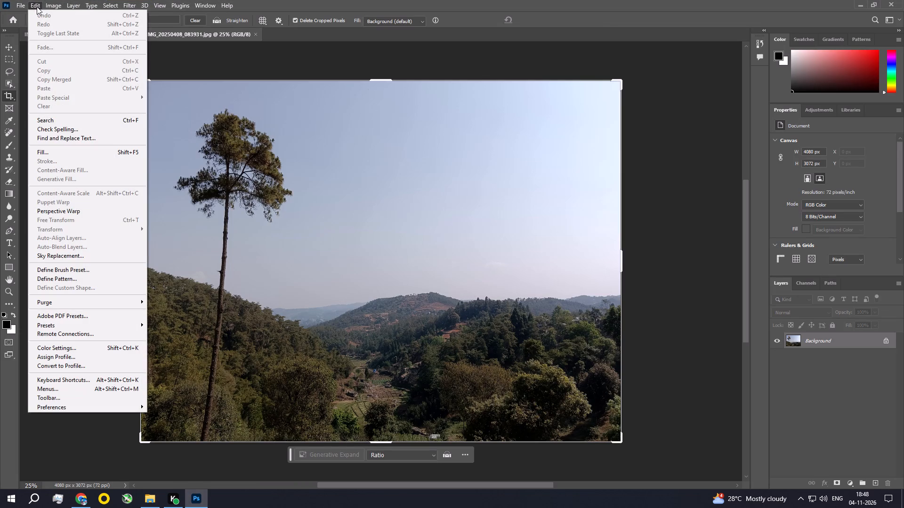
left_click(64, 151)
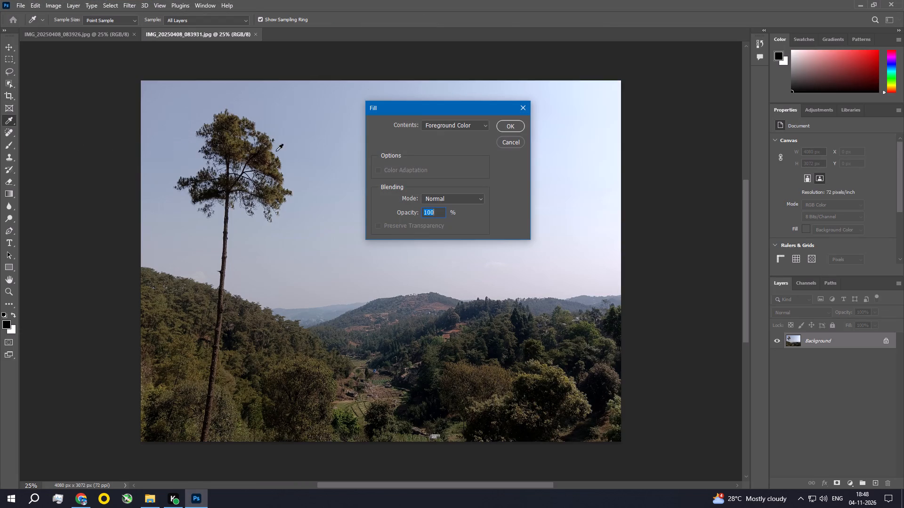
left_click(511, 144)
Start the Camera Raw Filter on IMG_20250408_083931 and set Exposure -0.55, Contrast +21, Highlights -21 and Shadows +57.
left_click(35, 7)
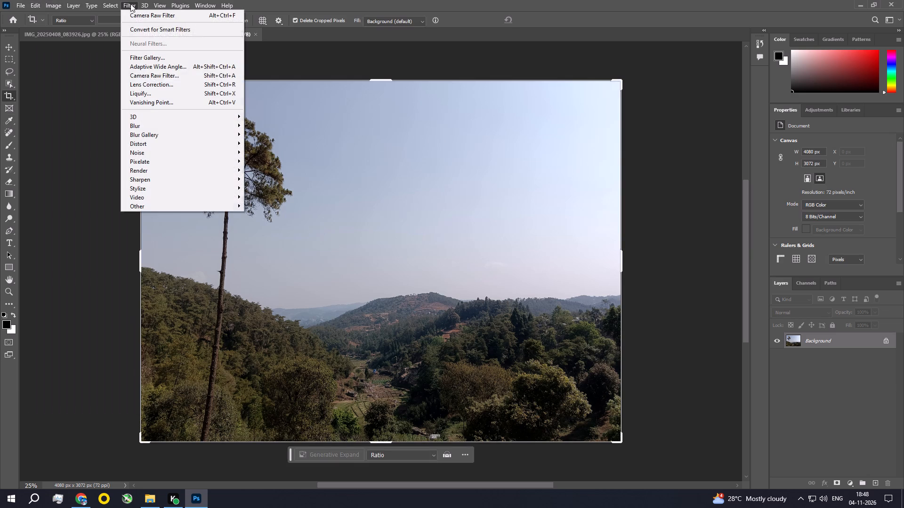
left_click(156, 76)
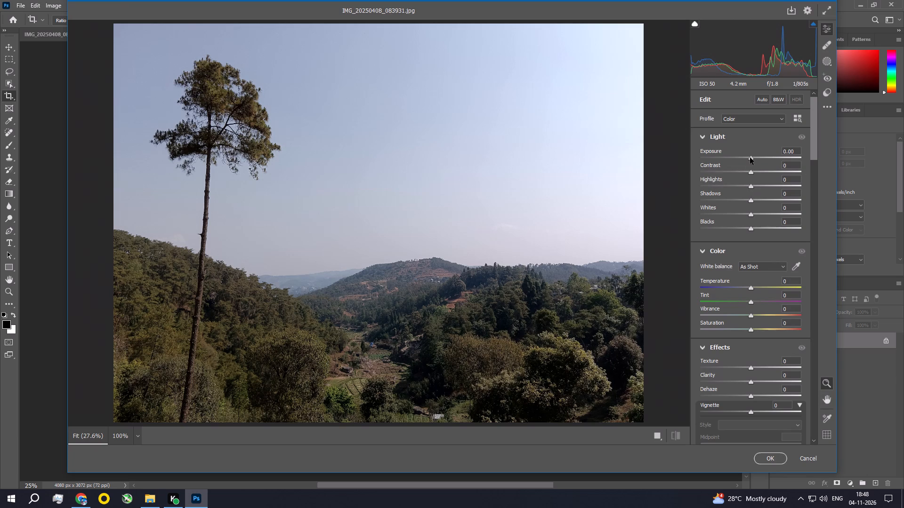
left_click_drag(750, 158, 744, 157)
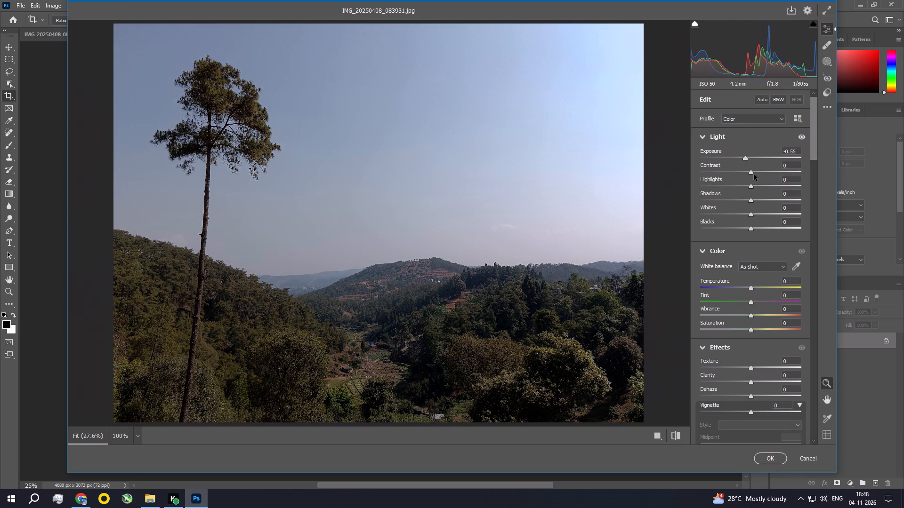
left_click_drag(754, 173, 761, 176)
left_click_drag(751, 187, 748, 185)
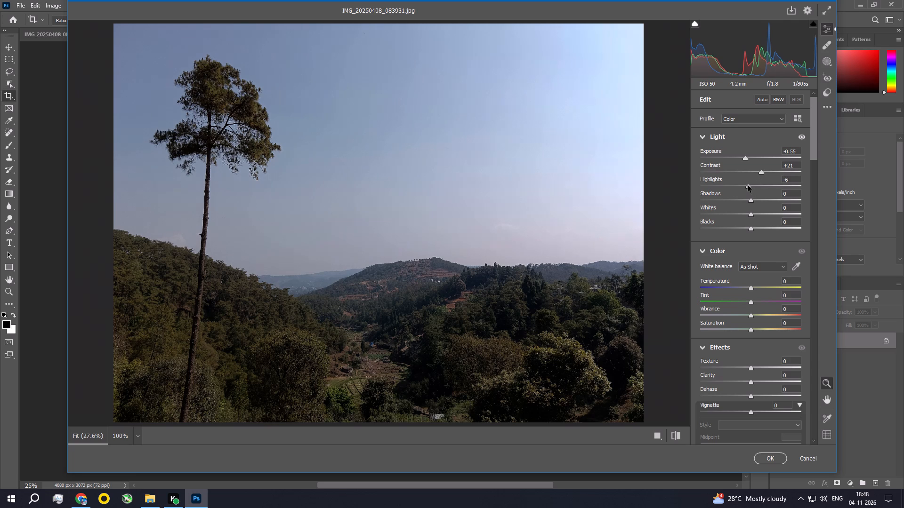
left_click_drag(748, 185, 740, 183)
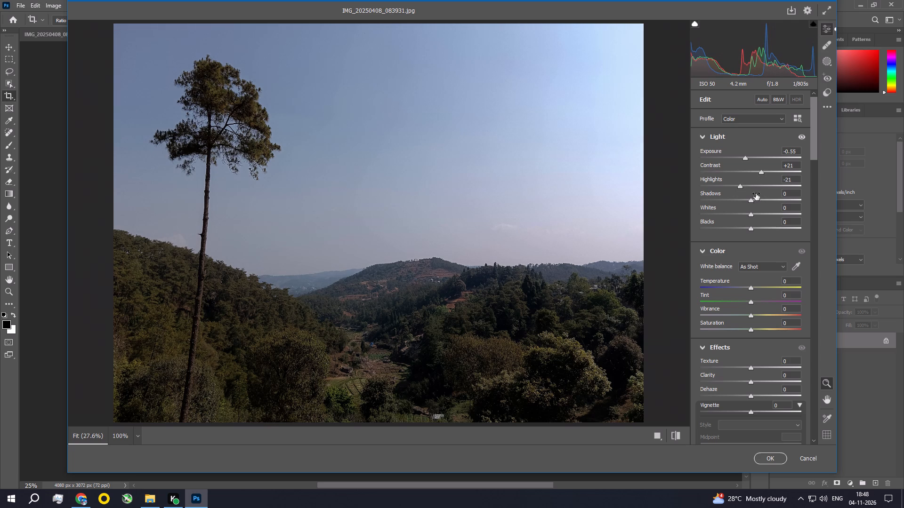
left_click_drag(753, 201, 783, 213)
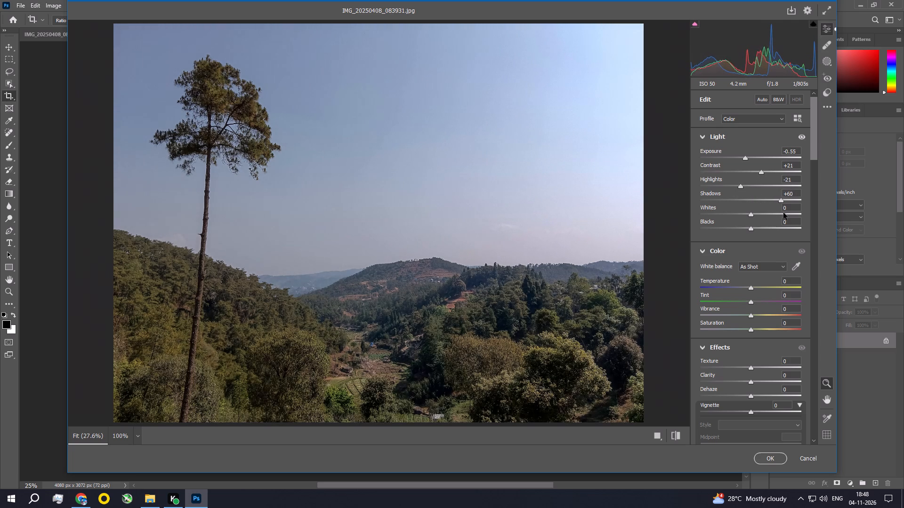
left_click_drag(783, 213, 782, 212)
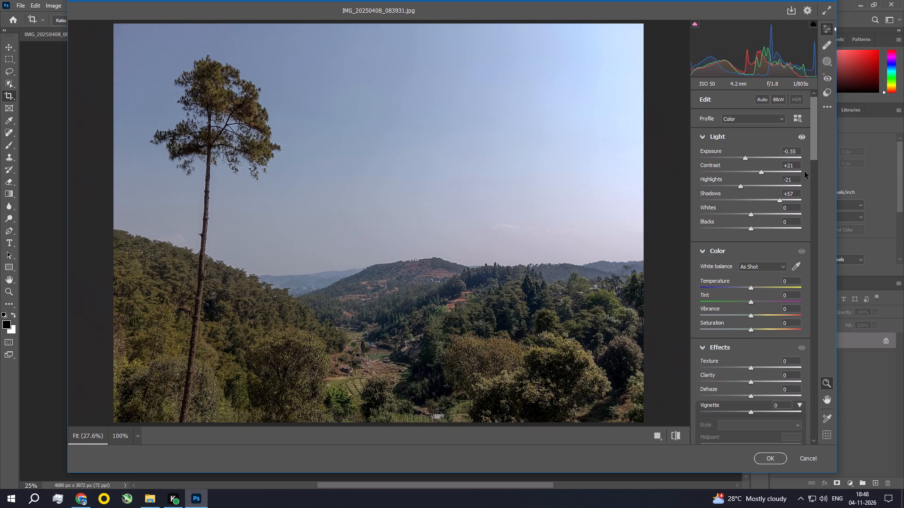
Set the photo's Vibrance to +8 and Saturation to +19 in Camera Raw.
left_click_drag(813, 143, 814, 170)
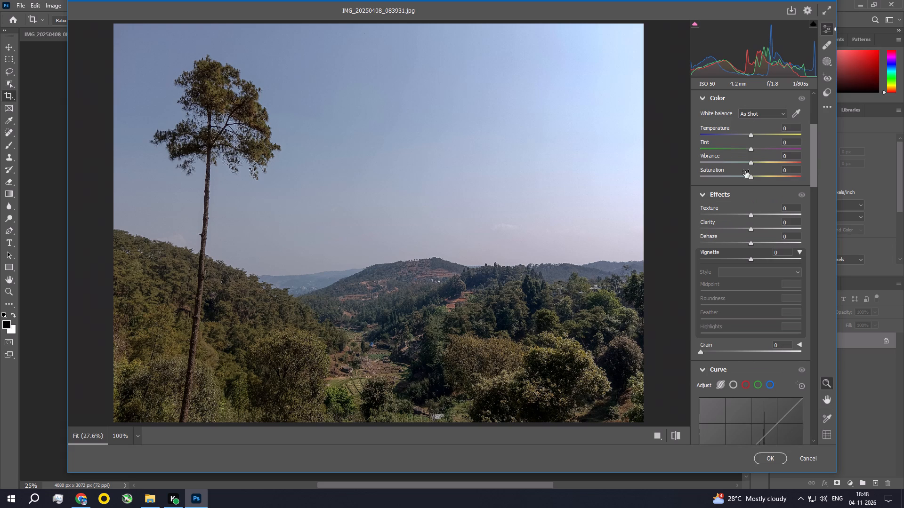
left_click_drag(752, 164, 756, 167)
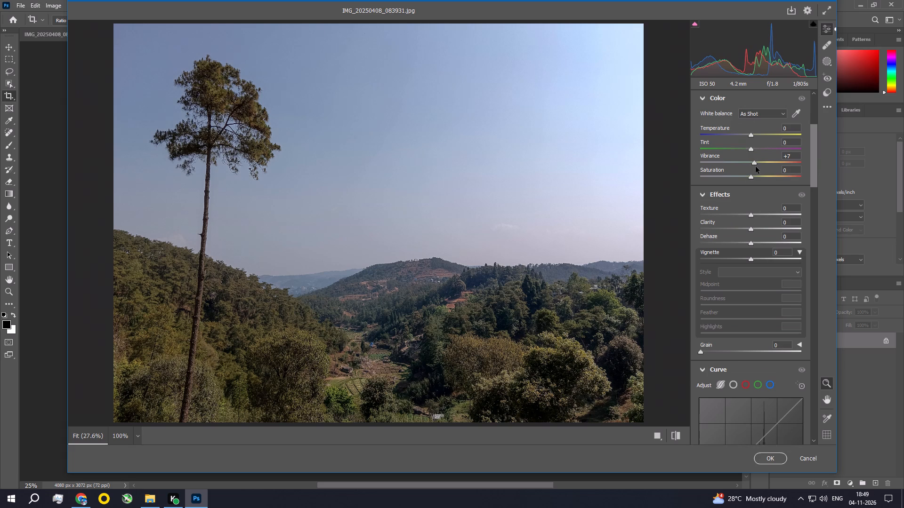
left_click_drag(756, 167, 757, 167)
left_click_drag(752, 178, 762, 183)
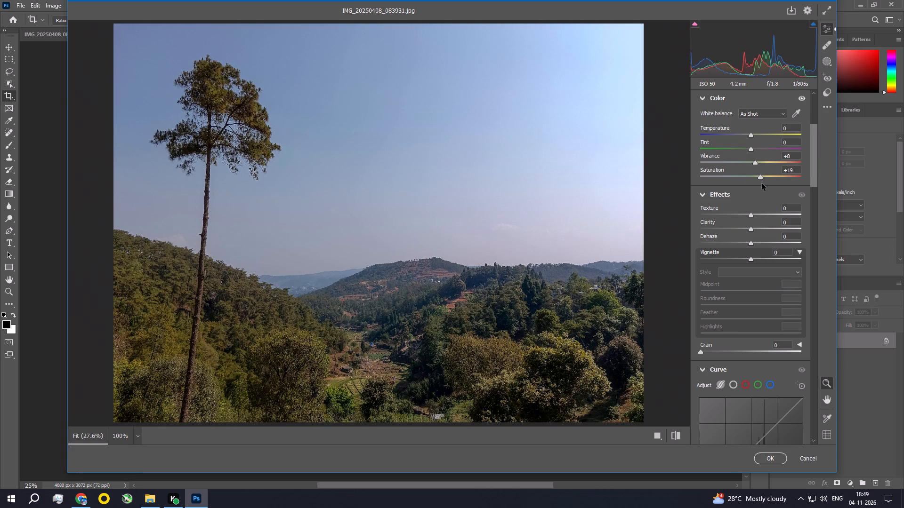
left_click_drag(762, 183, 761, 184)
Lower the parametric curve's Highlights to -21 and Lights to -16.
left_click_drag(813, 143, 820, 207)
left_click_drag(751, 168, 751, 168)
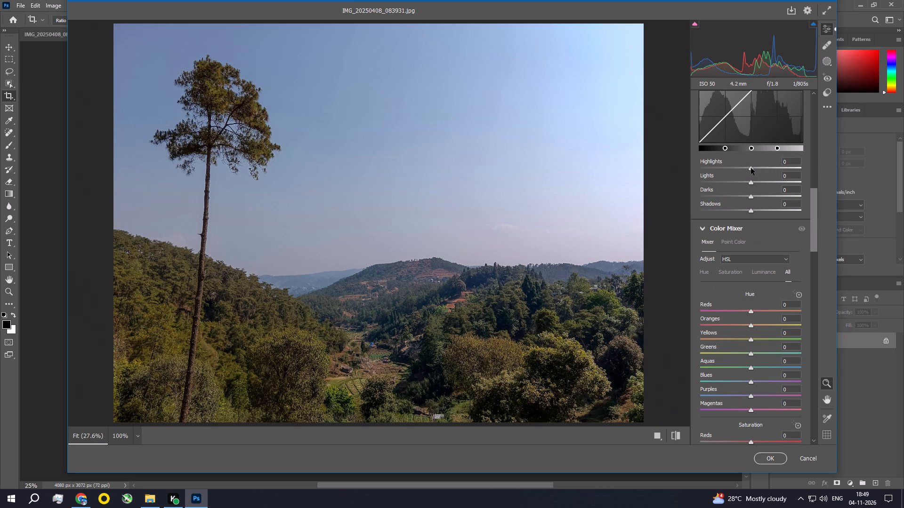
left_click_drag(751, 168, 741, 169)
left_click_drag(750, 180, 749, 180)
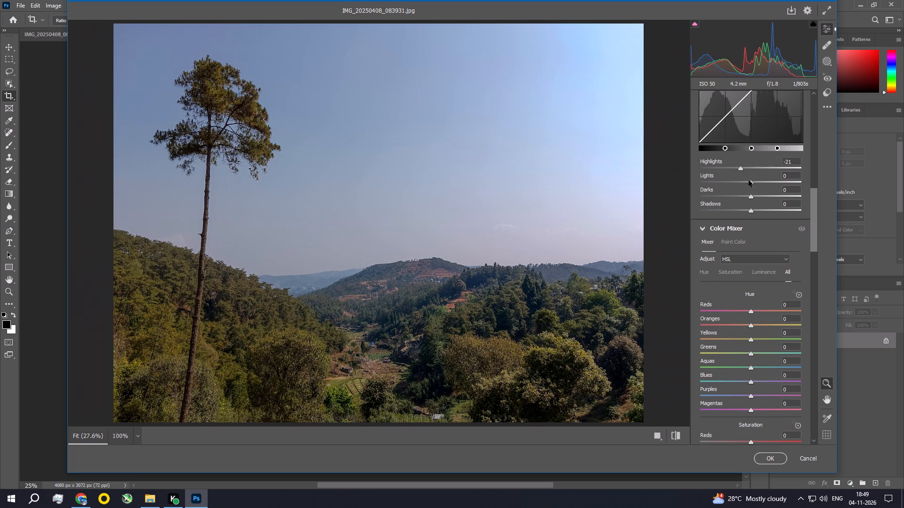
left_click_drag(749, 180, 742, 180)
Set the Color Mixer saturation to Reds +12, Oranges +26, Yellows +19 and Greens +31.
left_click_drag(814, 218, 816, 249)
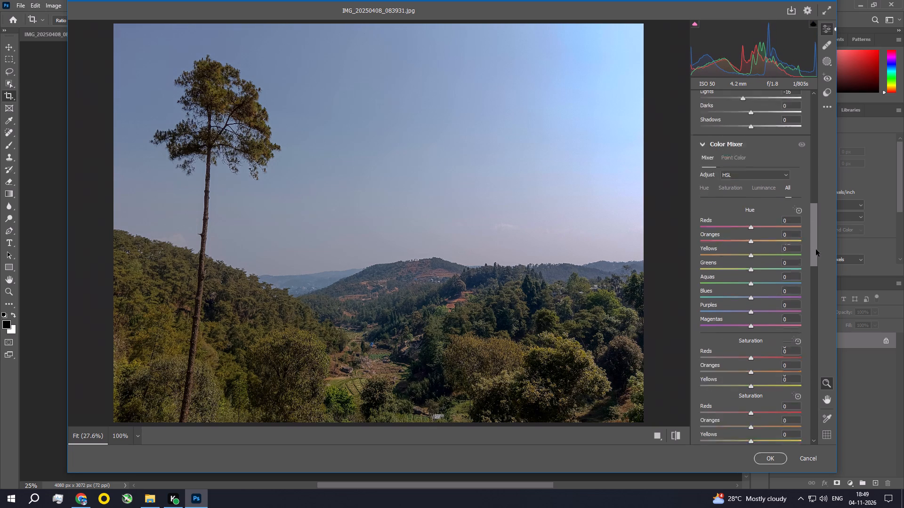
left_click_drag(816, 249, 817, 275)
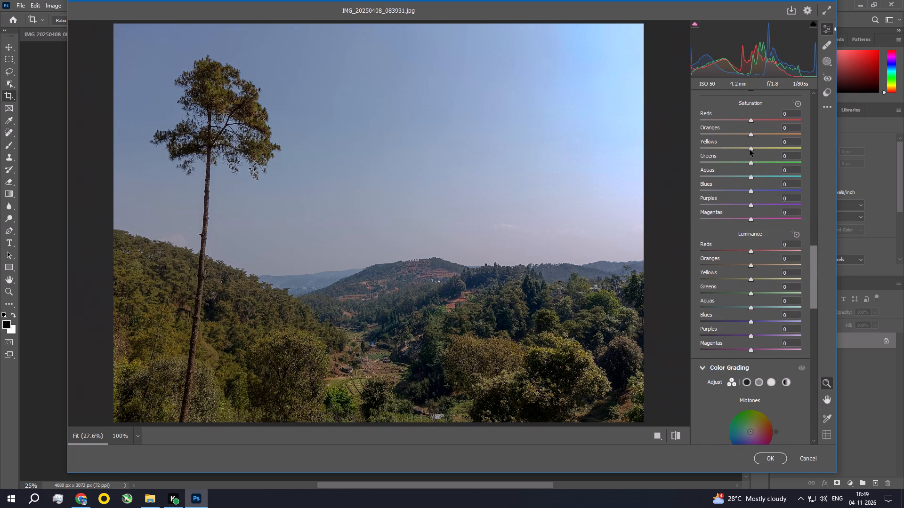
left_click_drag(751, 148, 758, 152)
left_click_drag(758, 152, 760, 153)
left_click_drag(751, 165, 767, 172)
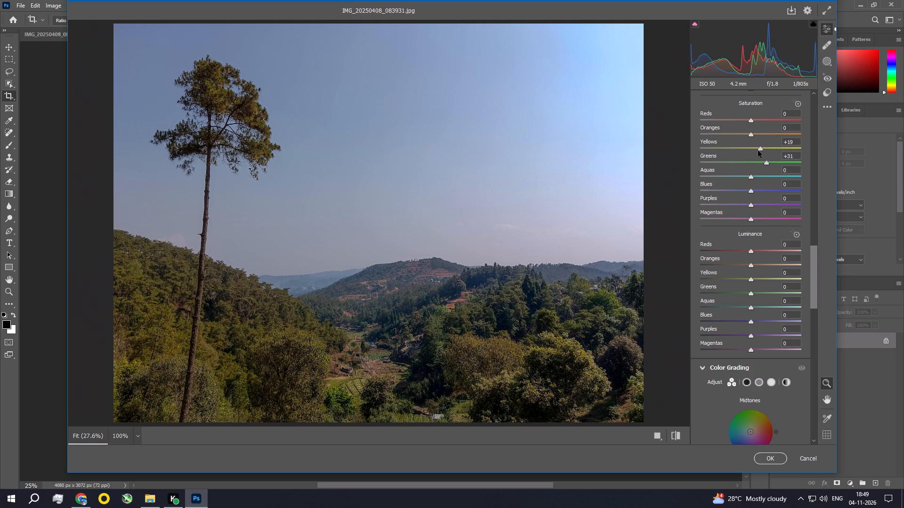
left_click_drag(751, 135, 765, 143)
left_click_drag(753, 121, 786, 136)
left_click_drag(786, 136, 759, 138)
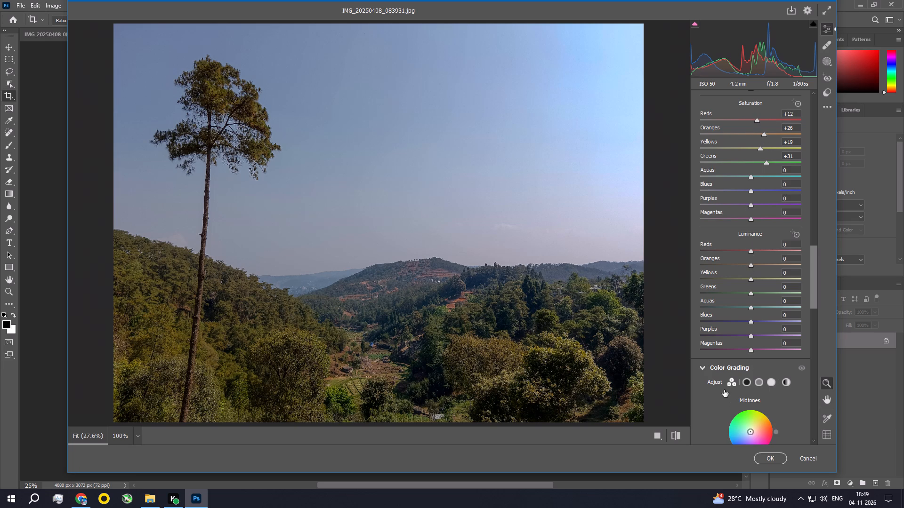
Tint the Color Grading midtones very slightly toward green.
left_click_drag(812, 278, 822, 319)
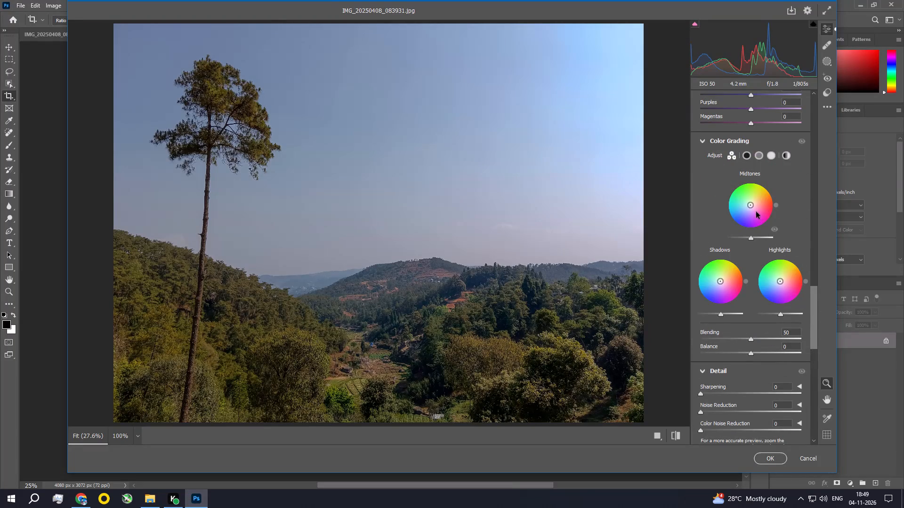
left_click(752, 206)
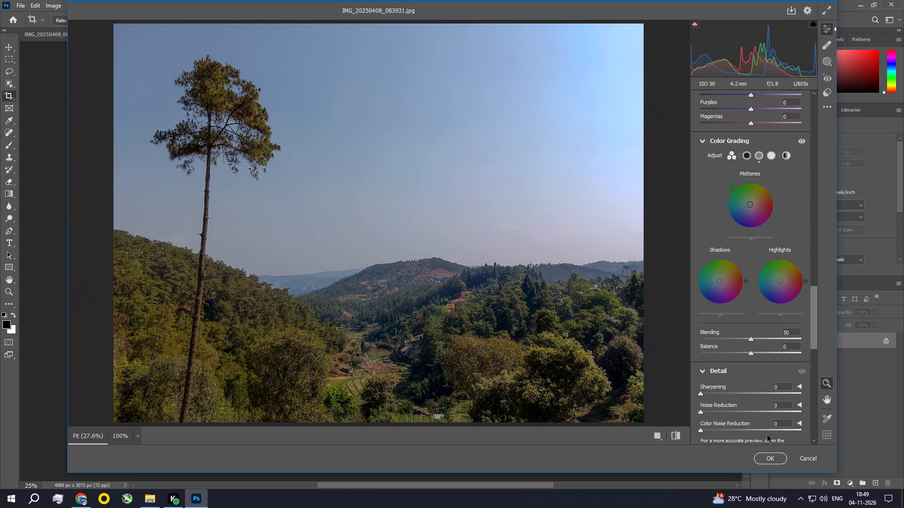
Set Sharpening to 10 and Noise Reduction to 12, add slight Color Noise Reduction, and apply the Camera Raw filter.
left_click(707, 392)
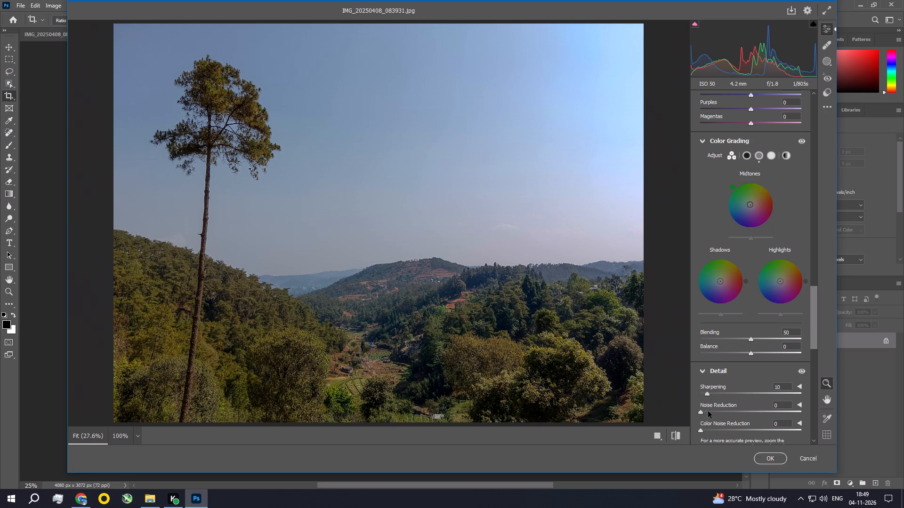
left_click(710, 414)
left_click(712, 415)
left_click(711, 413)
left_click(712, 431)
left_click(769, 460)
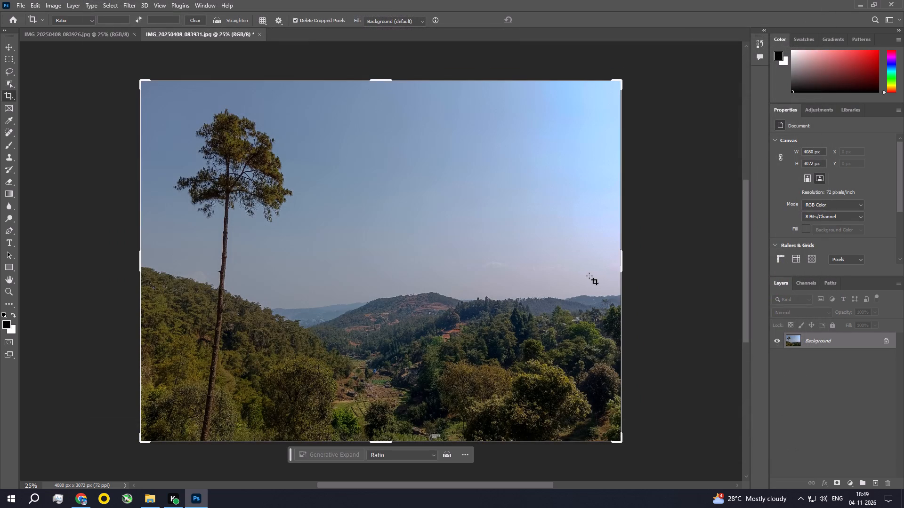
Examine the hills, valley and trees of the filtered photo up close, then return to the full image view.
key("ctrl+space")
key("ctrl+space")
key("ctrl+space")
key("ctrl+space")
key("ctrl+space")
key("ctrl+space")
key("ctrl+space")
key("ctrl+space")
key("ctrl+space")
key("ctrl+space")
key("ctrl+space")
key("ctrl+space")
key("ctrl+space")
key("ctrl+space")
key("ctrl+space")
key("ctrl+space")
key("ctrl+space")
key("ctrl+space")
key("ctrl+space")
key("ctrl+space")
double_click(460, 328, "ctrl")
left_click(460, 328, "ctrl")
left_click_drag(443, 346, 444, 341)
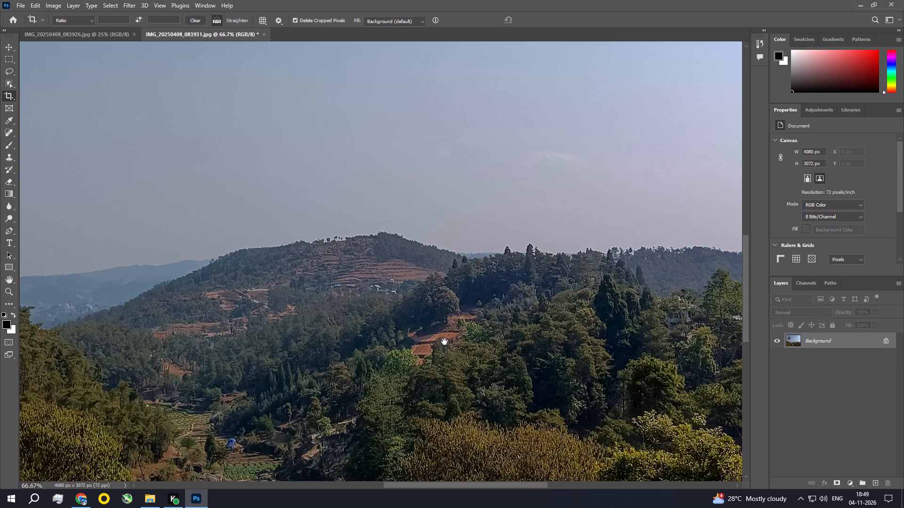
left_click_drag(444, 341, 553, 300)
left_click_drag(310, 344, 413, 241)
left_click_drag(413, 218, 359, 365)
key("ctrl+0")
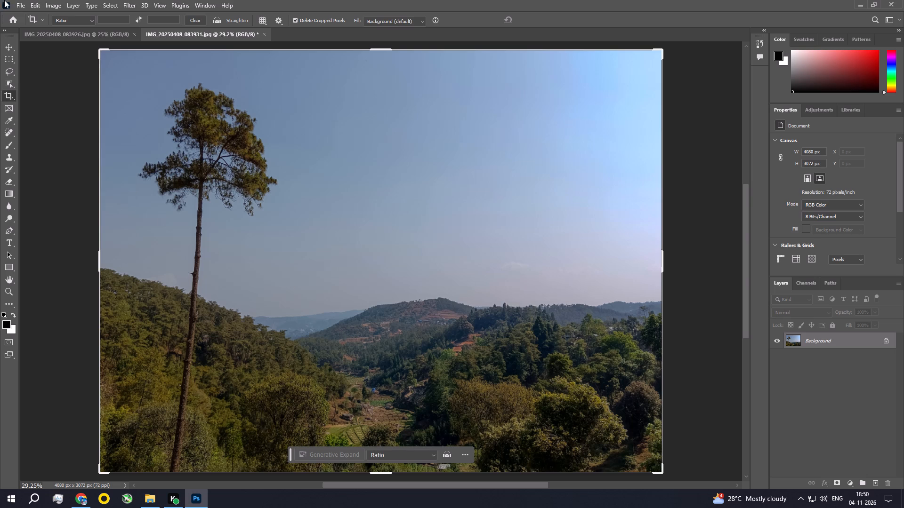
Replace the sky with the orange sunset clouds, with sky Brightness 27 and Temperature -14, output to new layers.
left_click(35, 3)
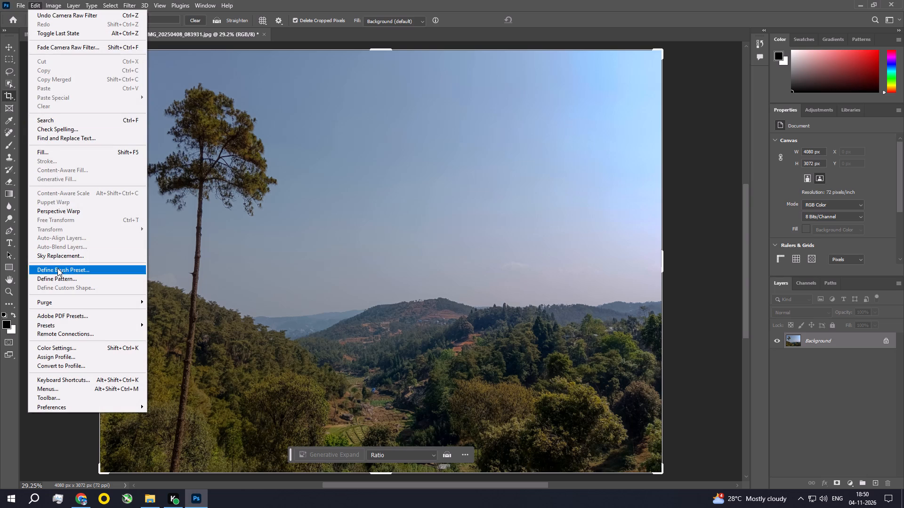
left_click(60, 253)
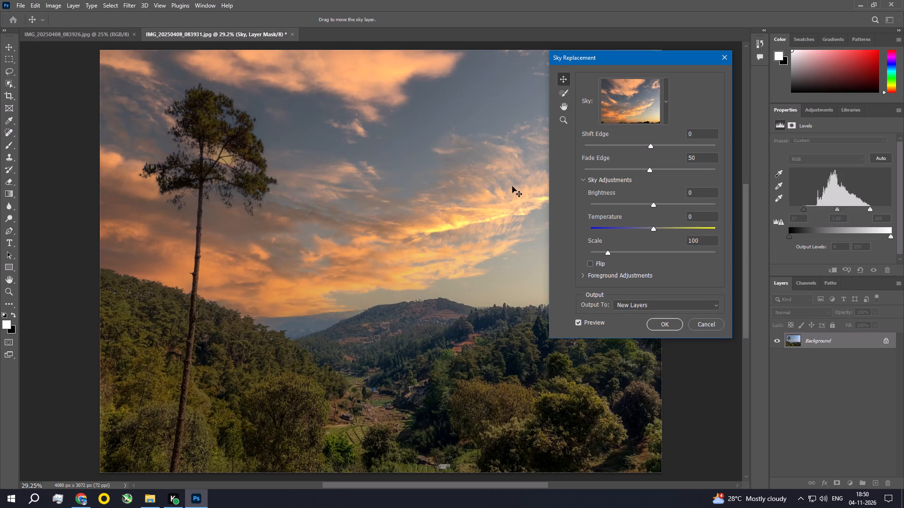
left_click_drag(656, 61, 858, 59)
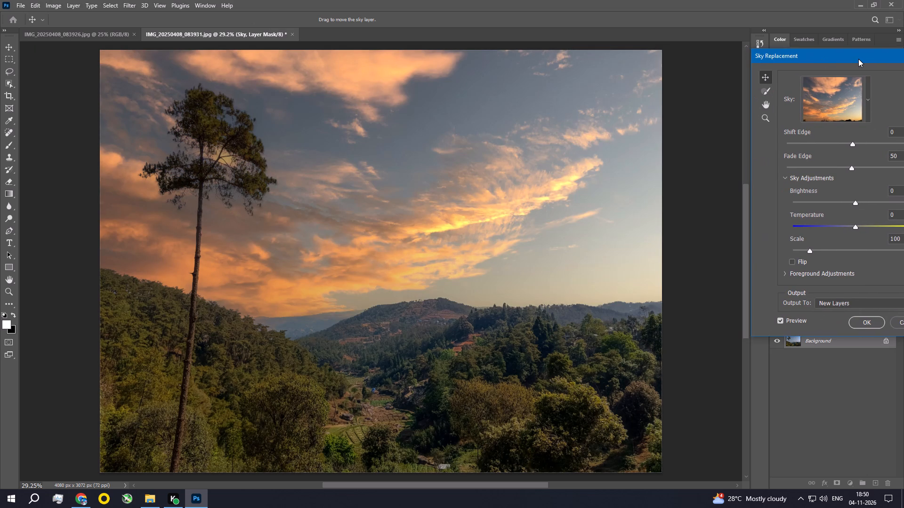
left_click_drag(858, 59, 685, 69)
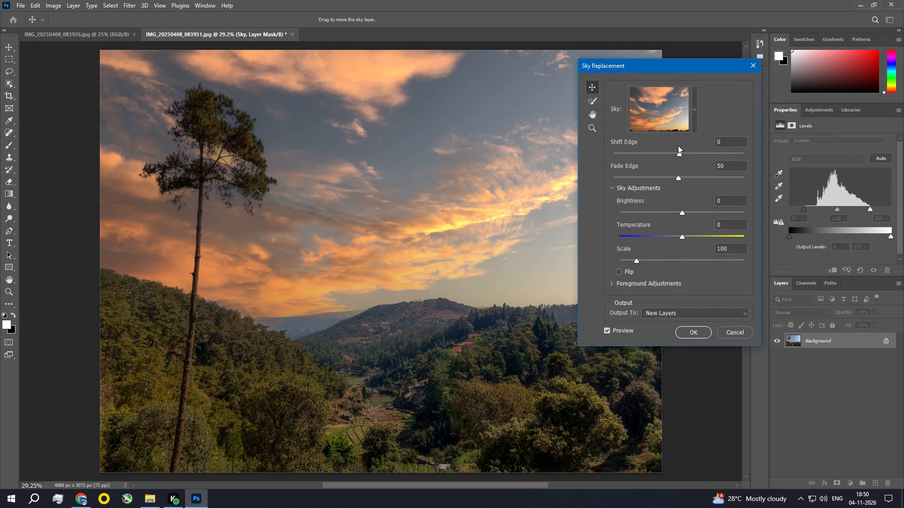
left_click_drag(686, 237, 702, 238)
left_click_drag(702, 238, 646, 227)
left_click_drag(657, 235, 690, 246)
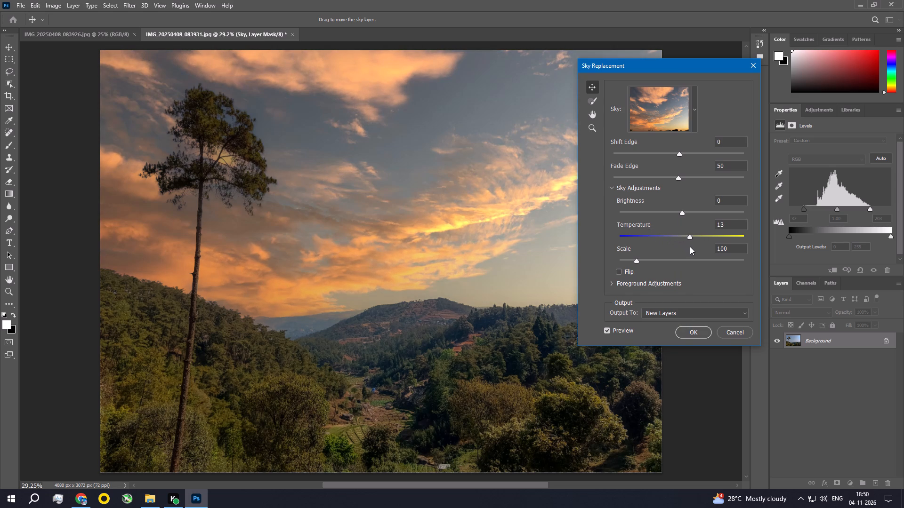
left_click_drag(690, 246, 663, 242)
left_click_drag(679, 237, 673, 234)
left_click_drag(682, 212, 698, 220)
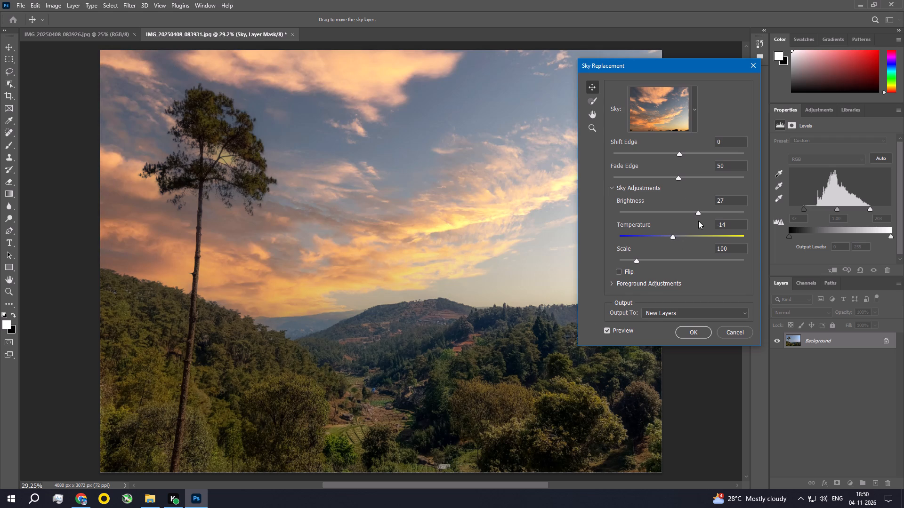
left_click(686, 328)
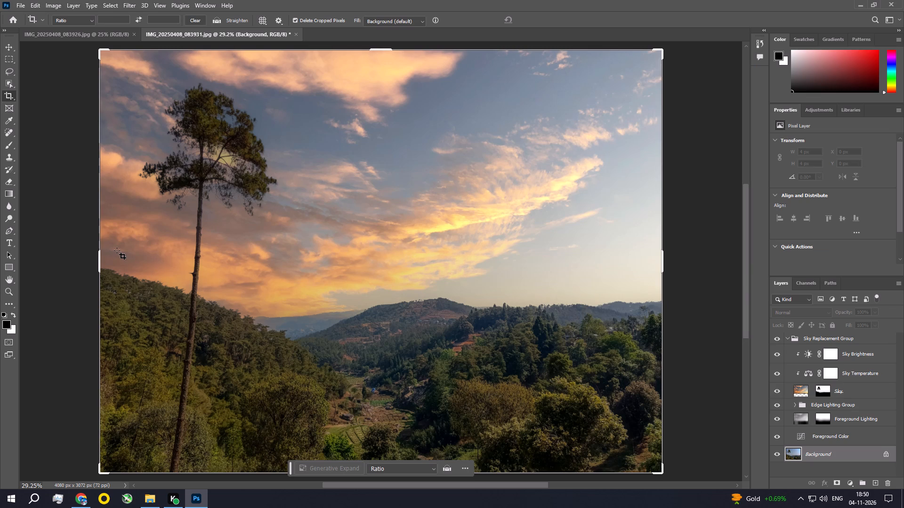
Flatten the sky replacement layers into a single background image.
left_click(70, 5)
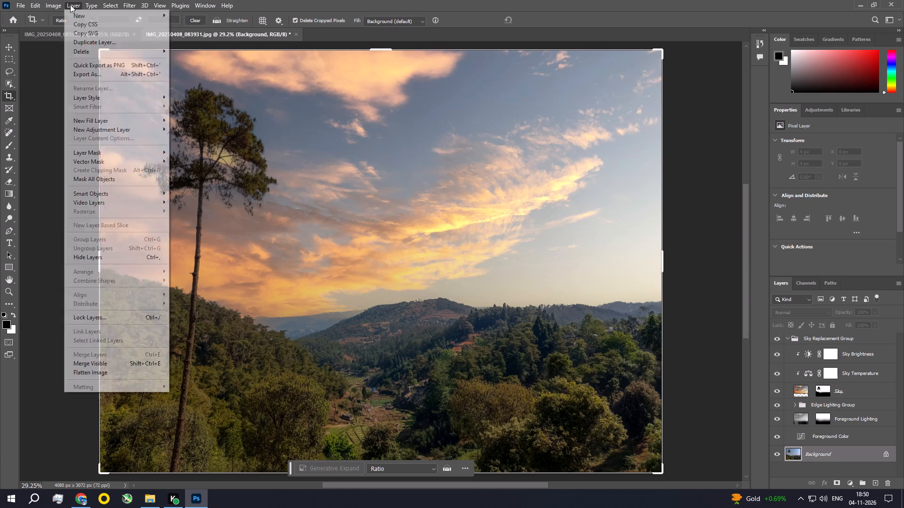
left_click(91, 376)
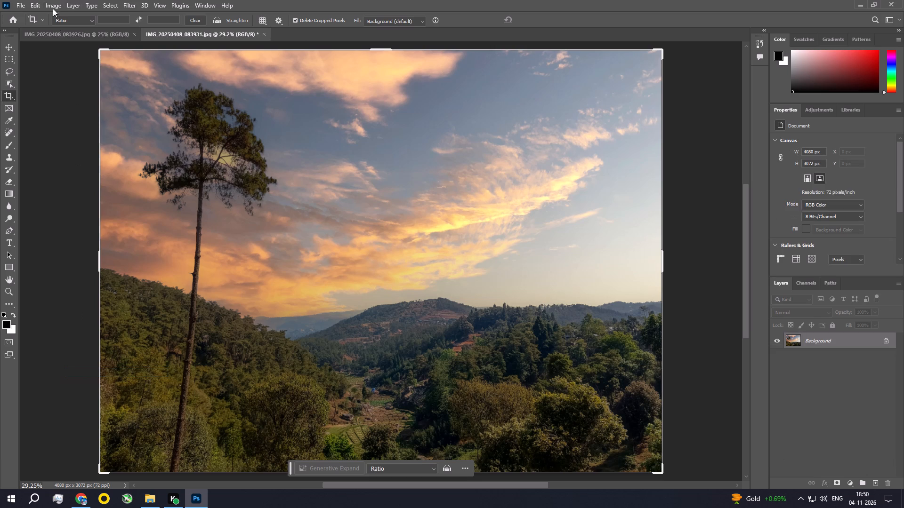
Apply a Warming Filter (85) photo filter to the photo at 25% density.
left_click(52, 4)
left_click(60, 32)
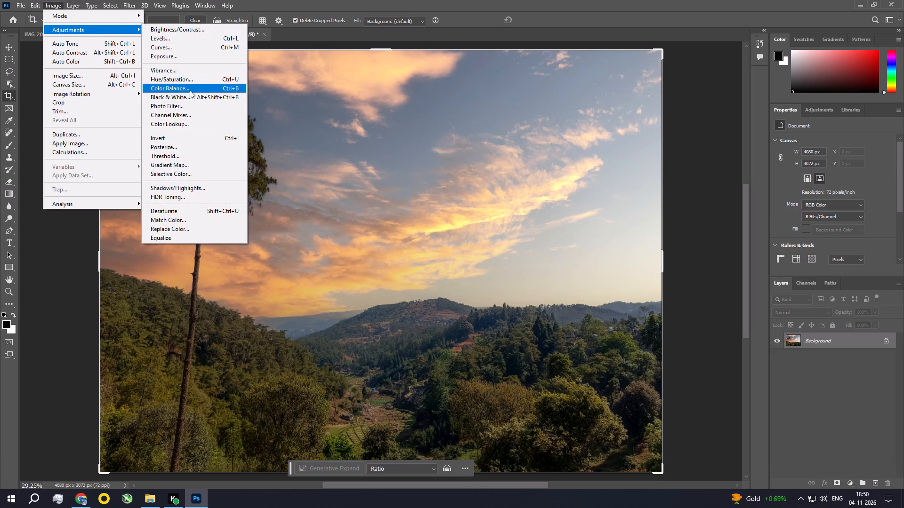
left_click(190, 103)
left_click(697, 108)
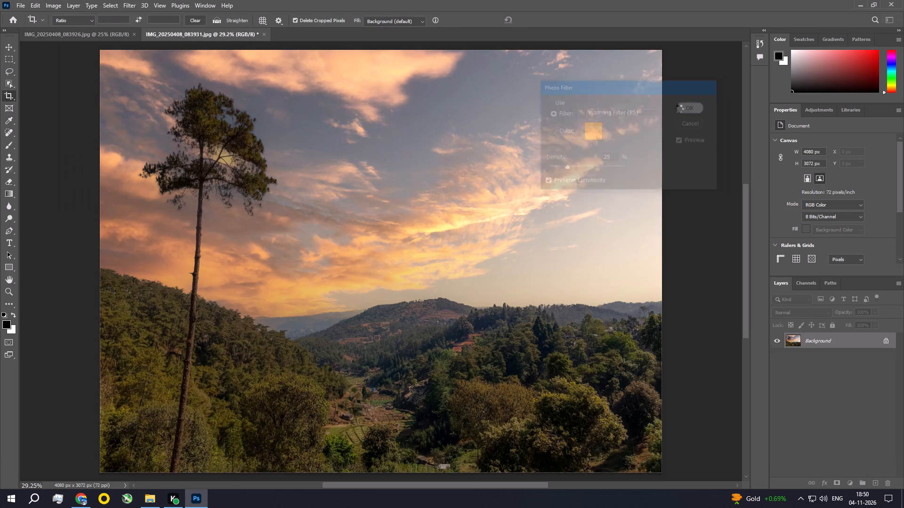
Apply an Exposure adjustment with the Offset set to 0.01.
left_click(48, 1)
left_click(57, 26)
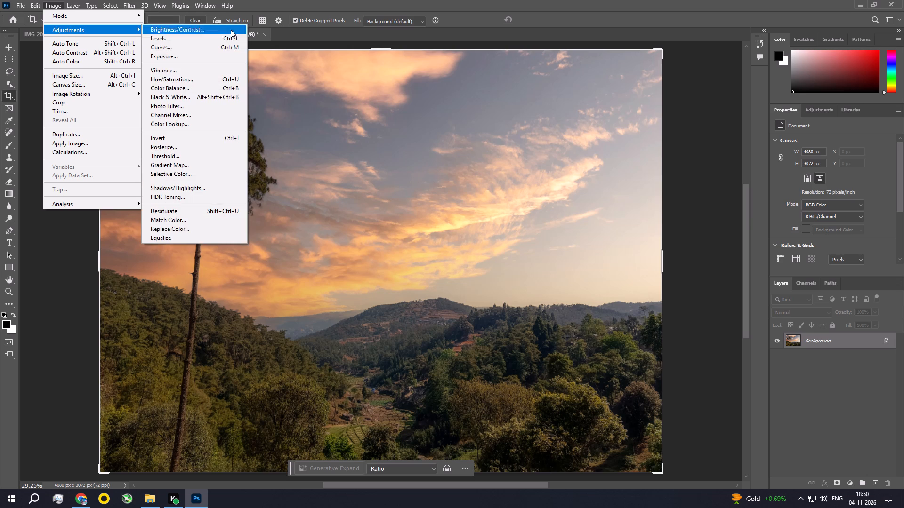
left_click(226, 57)
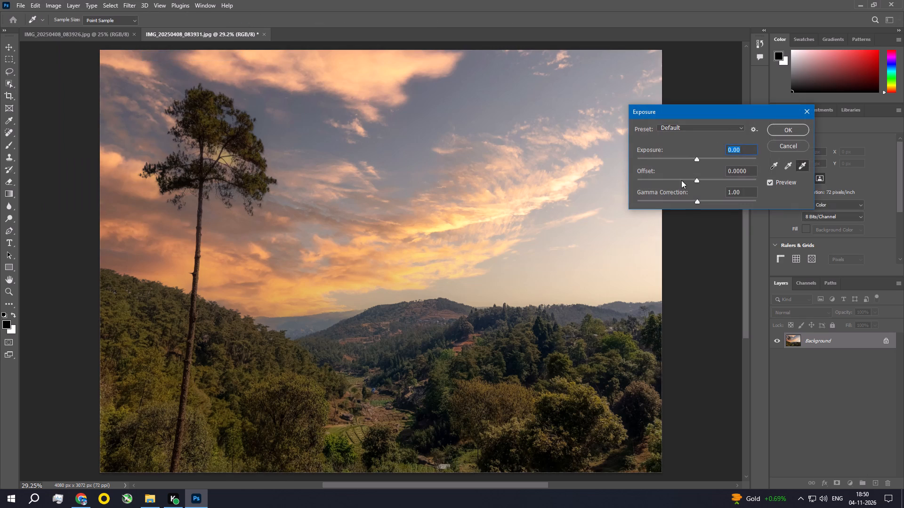
left_click(749, 173)
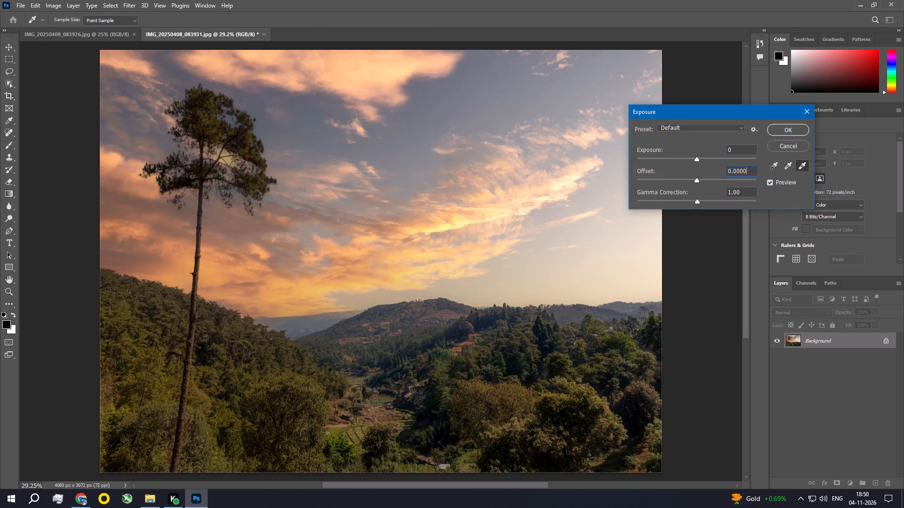
key("BackSpace")
key("BackSpace")
key("BackSpace")
key("1")
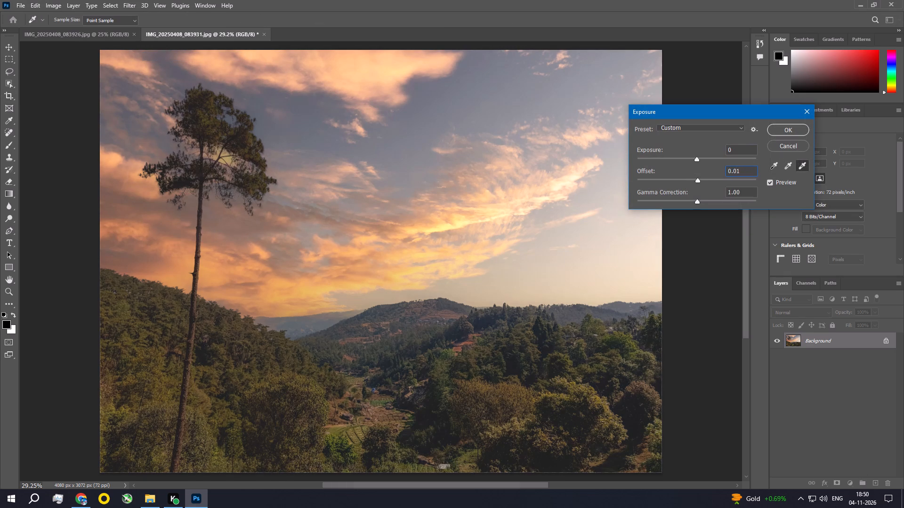
left_click(785, 127)
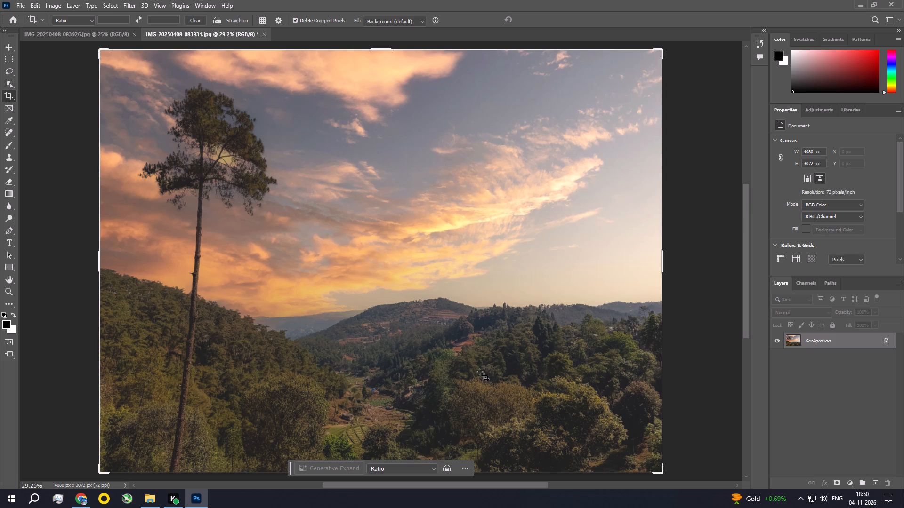
Examine the hills and valley of the graded sunset photo up close, then return to the full image view.
key("ctrl+space")
key("ctrl+space")
key("ctrl+space")
key("ctrl+space")
key("ctrl+space")
key("ctrl+space")
key("ctrl+space")
key("ctrl+space")
key("ctrl+space")
key("ctrl+space")
key("ctrl+space")
key("ctrl+space")
key("ctrl+space")
key("ctrl+space")
key("ctrl+space")
key("ctrl+space")
key("ctrl+space")
key("ctrl+space")
key("ctrl+space")
key("ctrl+space")
left_click(445, 349, "ctrl")
left_click(445, 349, "ctrl")
left_click(445, 349, "ctrl")
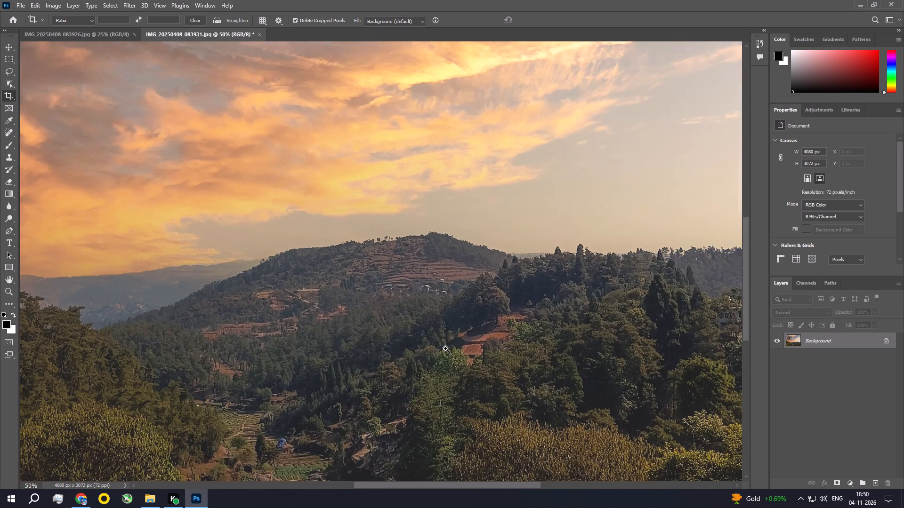
key("ctrl+0")
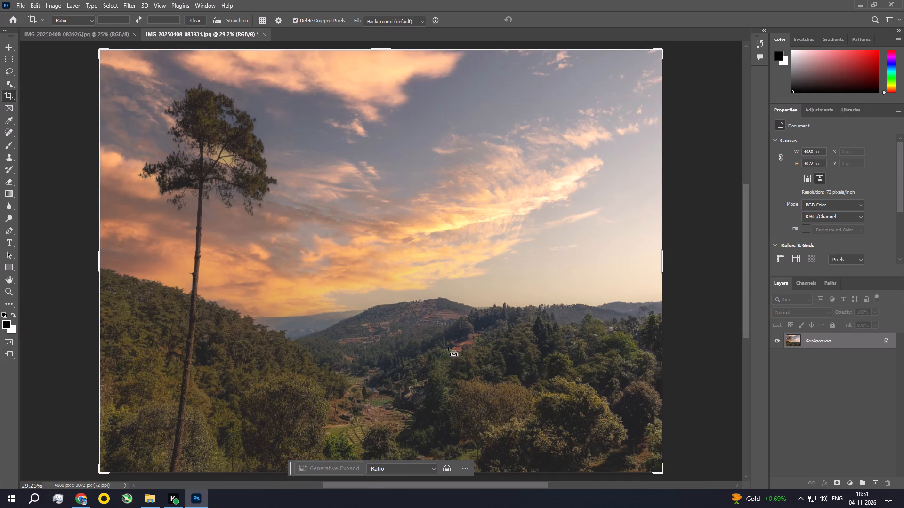
key("ctrl+space")
key("ctrl+space")
key("ctrl+space")
key("ctrl+space")
key("ctrl+space")
key("ctrl+space")
key("ctrl+space")
key("ctrl+space")
key("ctrl+space")
key("ctrl+space")
key("ctrl+space")
key("ctrl+space")
key("ctrl+space")
key("ctrl+space")
key("ctrl+space")
key("ctrl+space")
key("ctrl+space")
key("ctrl+space")
key("ctrl+space")
key("ctrl+space")
left_click(390, 345, "ctrl")
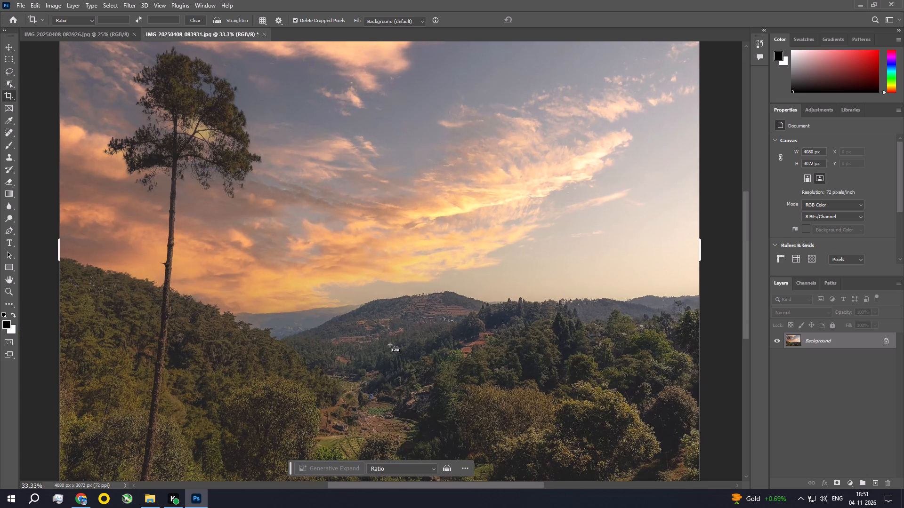
key("ctrl+0")
Save the photo as a JPEG at Maximum quality 12 in Baseline ("Standard") format, then close it.
key("ctrl+s")
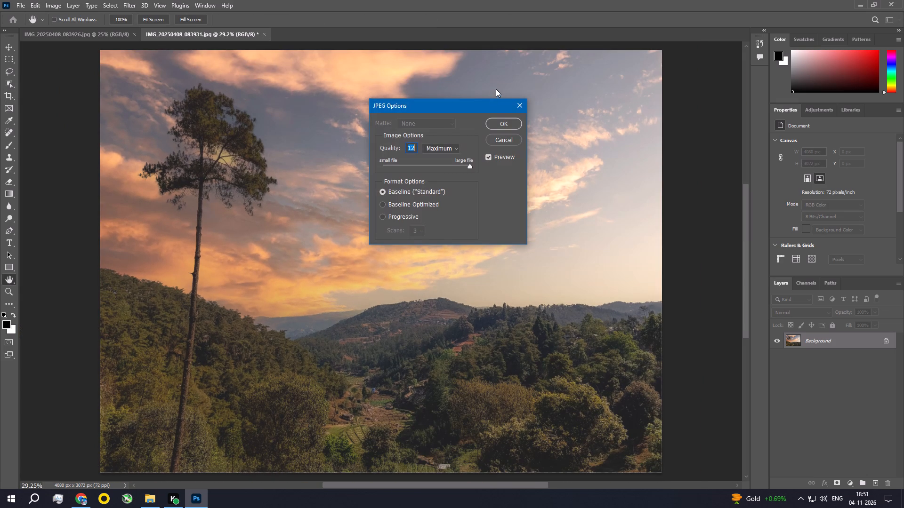
left_click(497, 121)
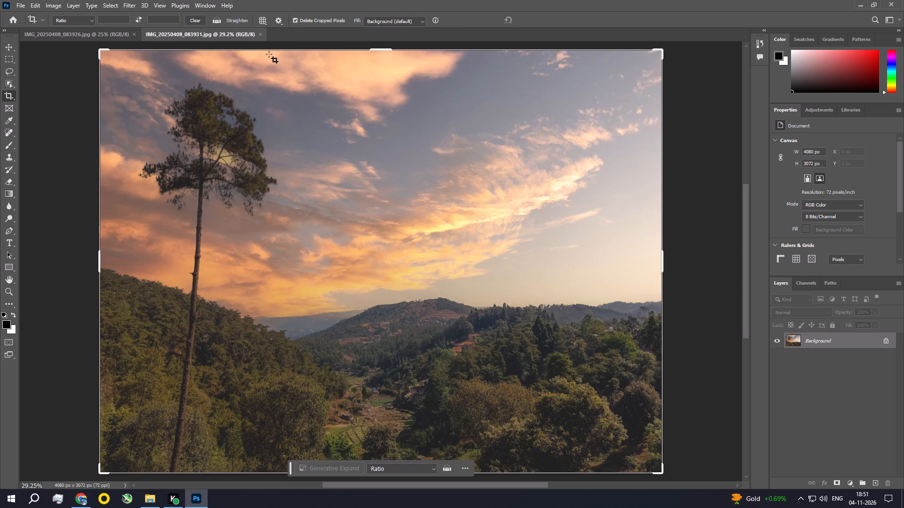
left_click(260, 33)
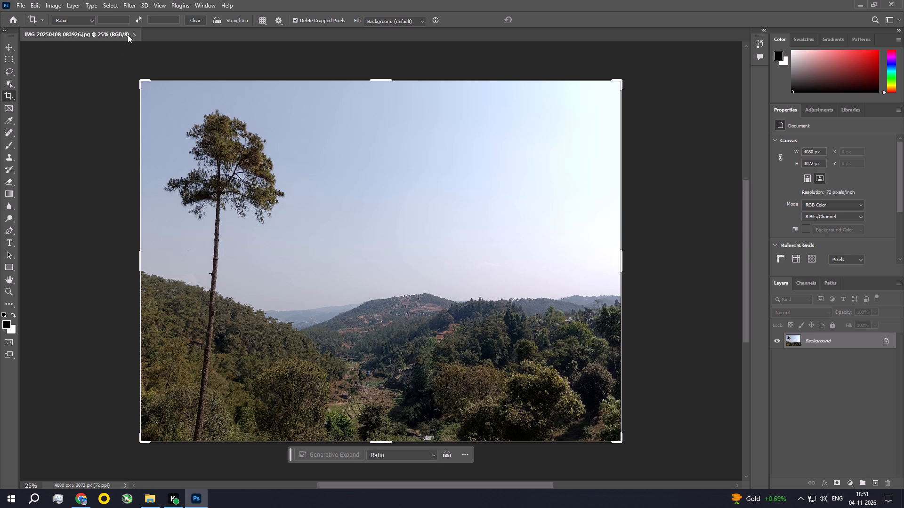
Open IMG_20250408_083926.jpg in the Camera Raw Filter and set Exposure -0.70, Contrast +11, Highlights -13 and Shadows +27.
left_click(126, 3)
left_click(155, 77)
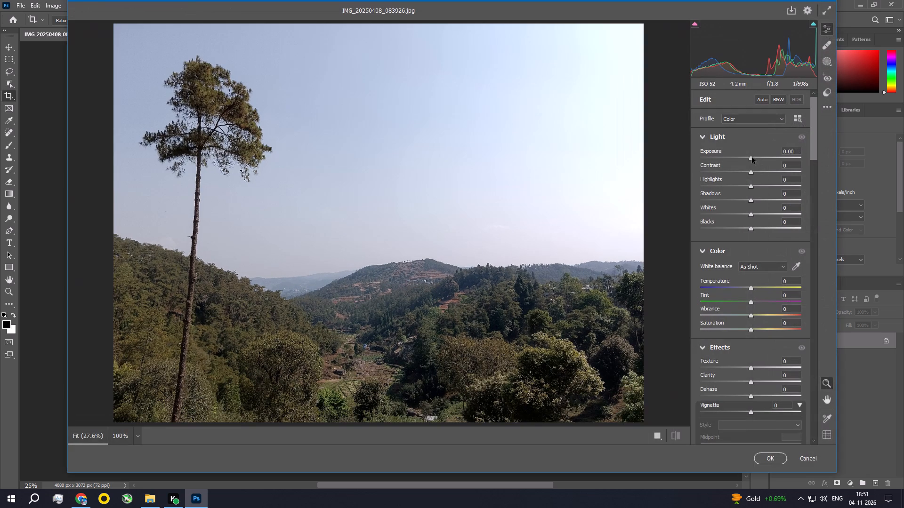
left_click_drag(752, 157, 745, 157)
left_click_drag(753, 174, 757, 174)
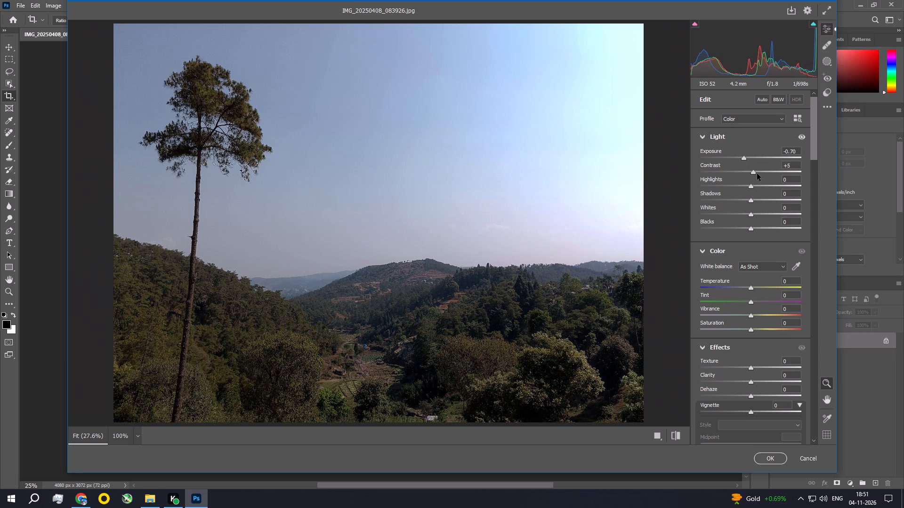
left_click_drag(757, 174, 759, 174)
left_click_drag(749, 188, 742, 188)
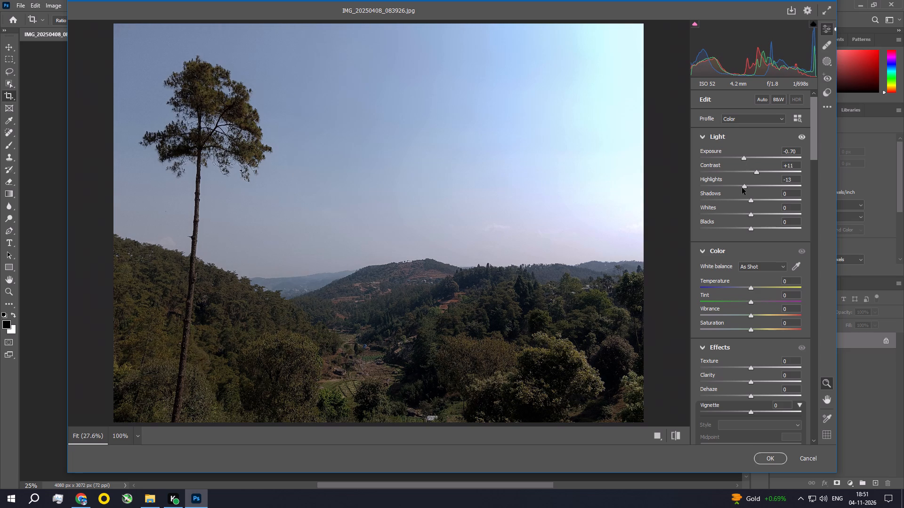
scroll(742, 188, "up", 1)
left_click_drag(753, 200, 763, 202)
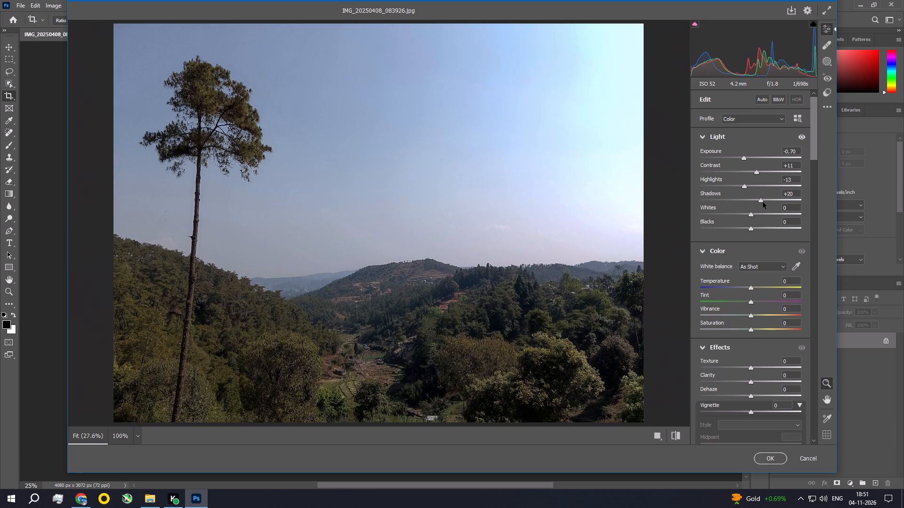
left_click_drag(763, 202, 767, 202)
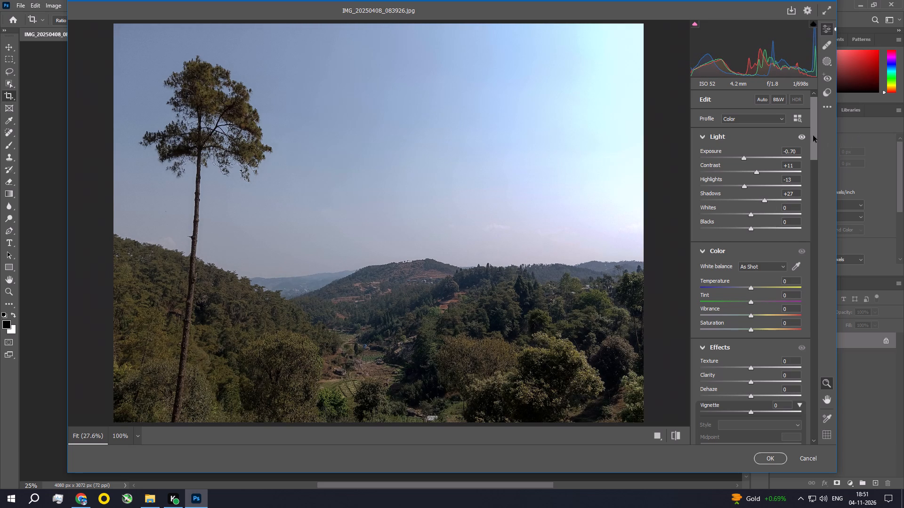
Set the Camera Raw Vibrance to +11 and Saturation to +21.
left_click_drag(813, 135, 815, 159)
left_click_drag(753, 181, 755, 181)
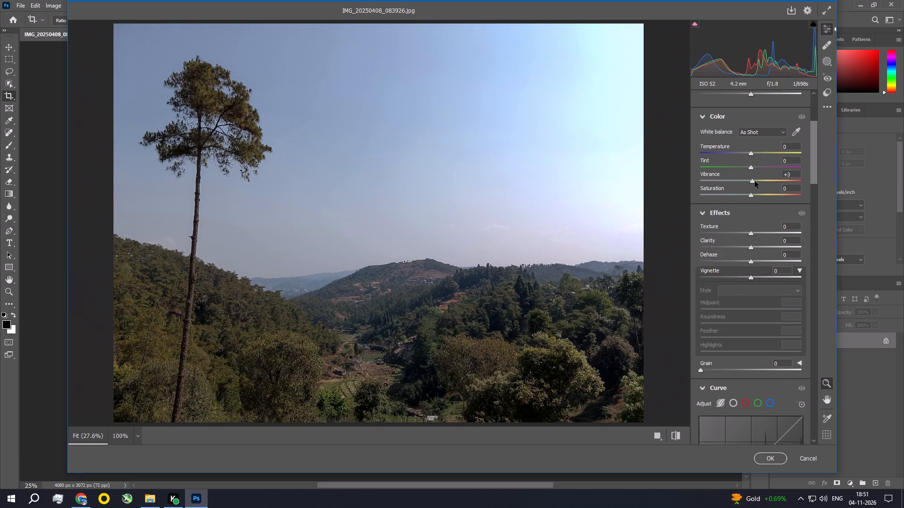
left_click_drag(755, 181, 759, 183)
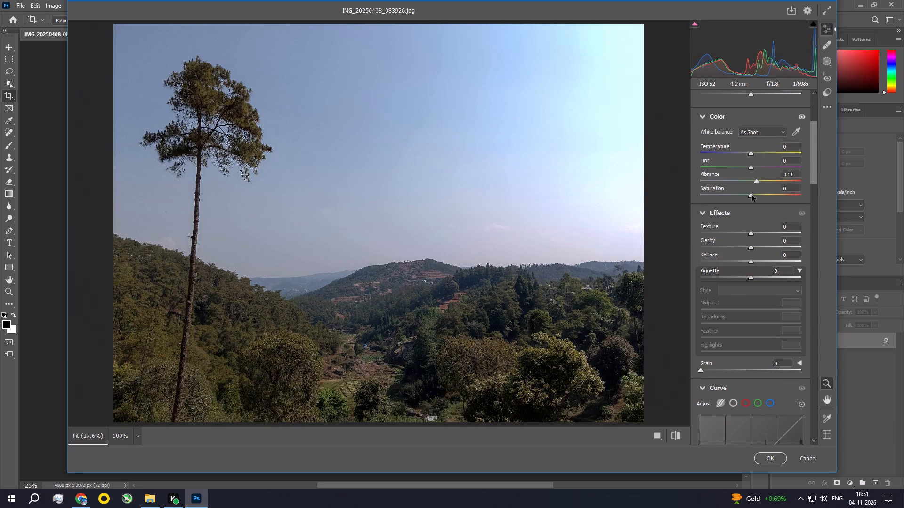
left_click_drag(752, 195, 762, 196)
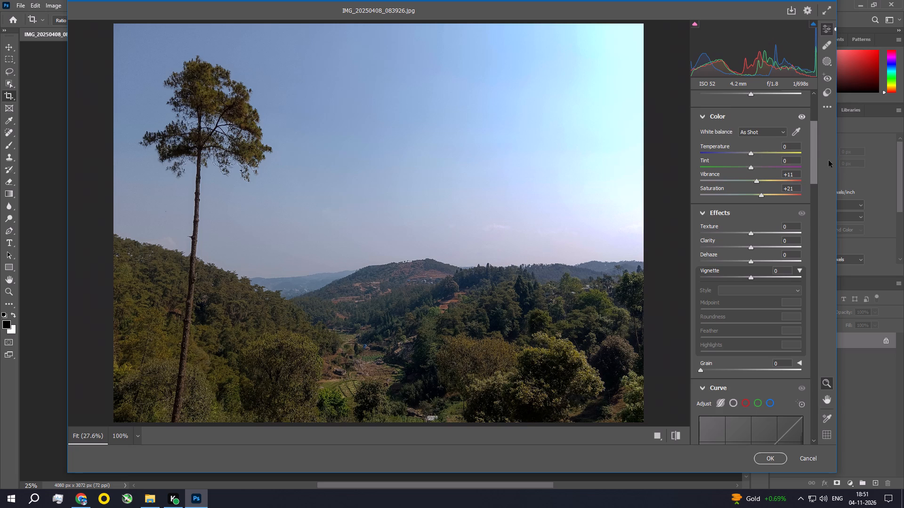
Lower the Camera Raw parametric curve's Highlights to -32 and Lights to -22.
left_click_drag(814, 157, 814, 194)
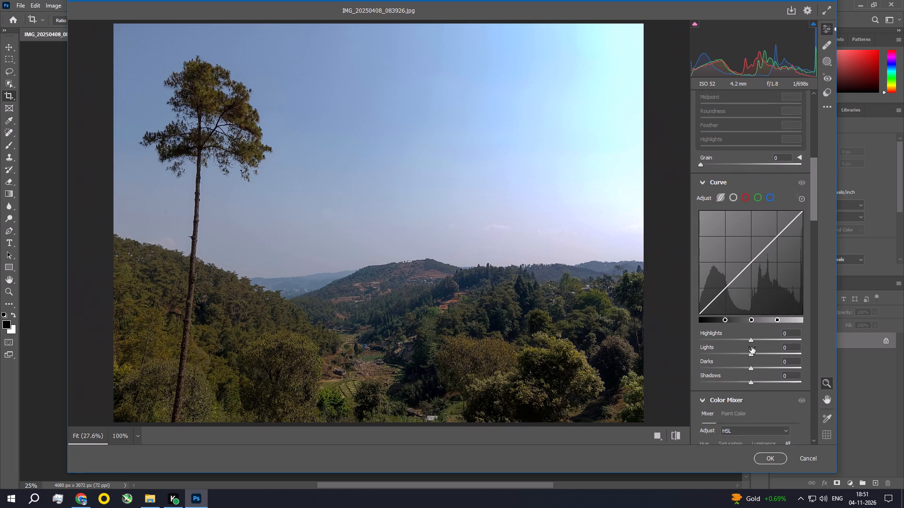
left_click(738, 341)
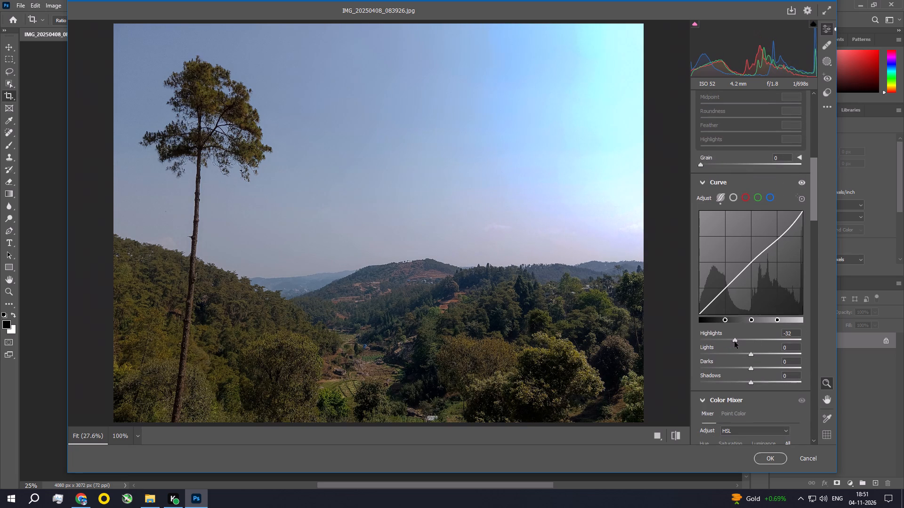
left_click(740, 354)
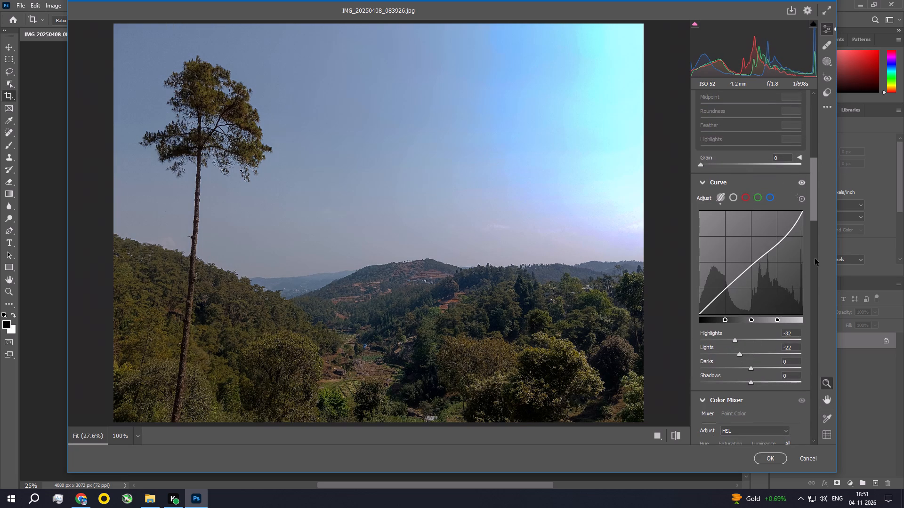
Raise the Color Mixer saturation of Greens to +17, Yellows to +12, and slightly for Oranges and Reds, then apply the Camera Raw Filter.
left_click_drag(812, 204, 823, 309)
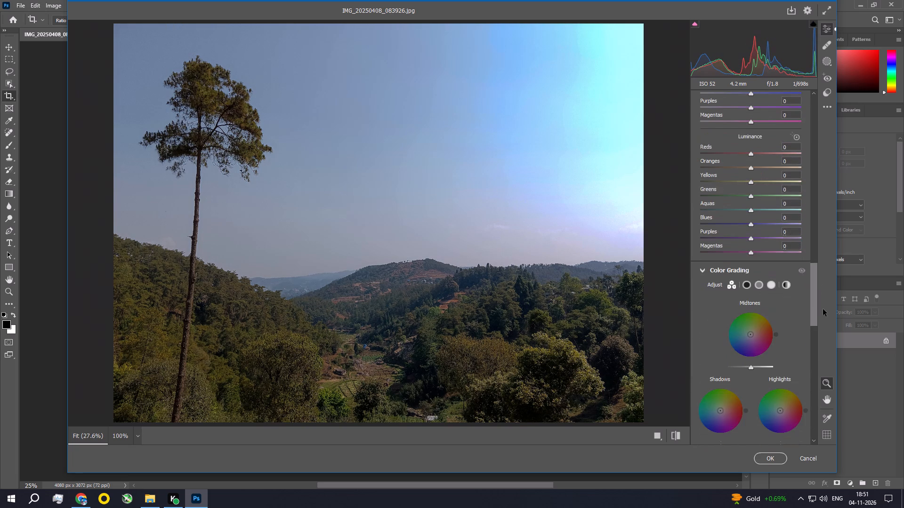
left_click_drag(823, 309, 827, 277)
left_click_drag(750, 244, 758, 247)
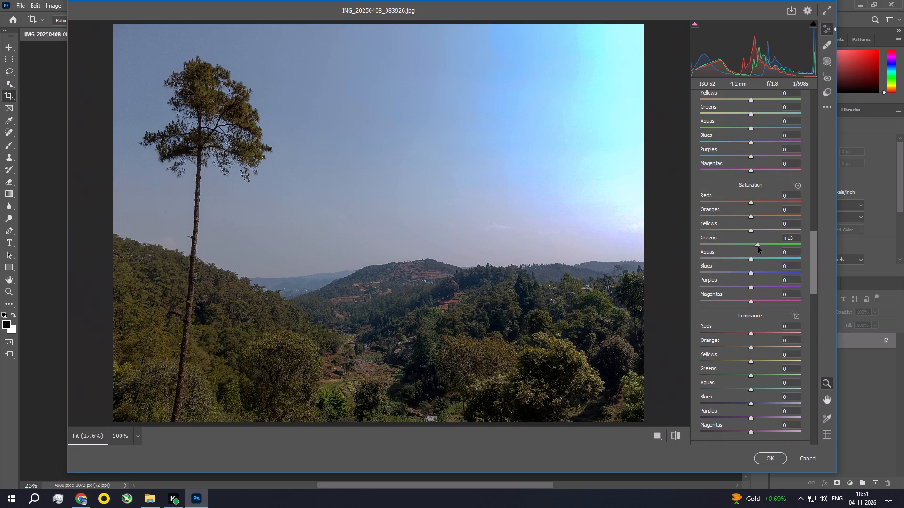
left_click_drag(758, 247, 759, 247)
left_click(754, 231)
left_click_drag(752, 218, 754, 219)
left_click_drag(754, 219, 758, 221)
left_click_drag(751, 204, 757, 206)
left_click(765, 455)
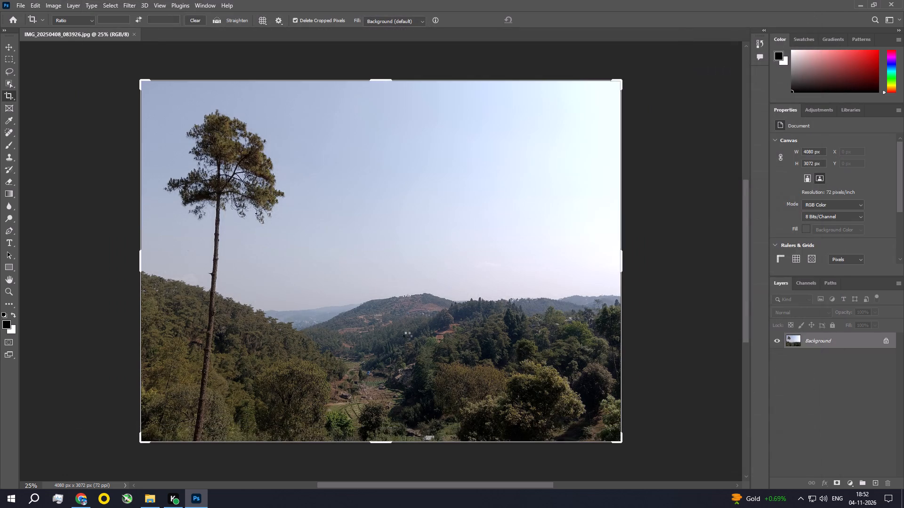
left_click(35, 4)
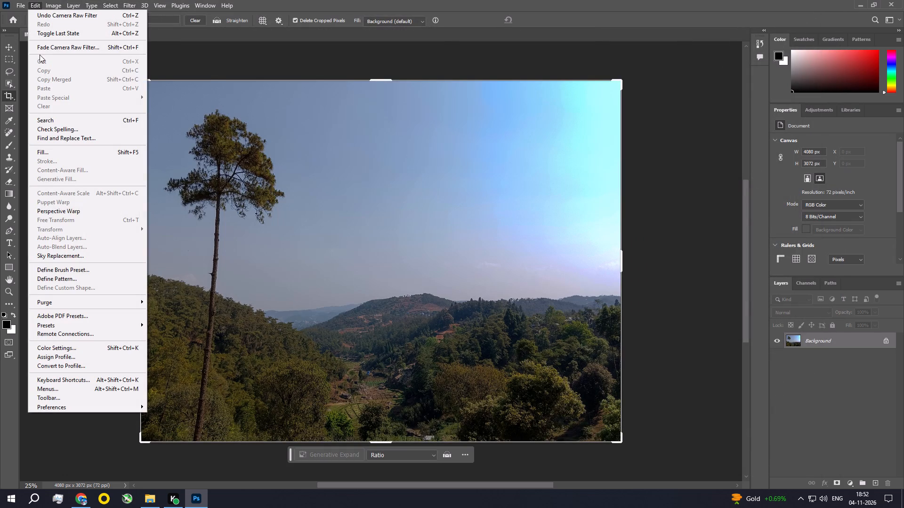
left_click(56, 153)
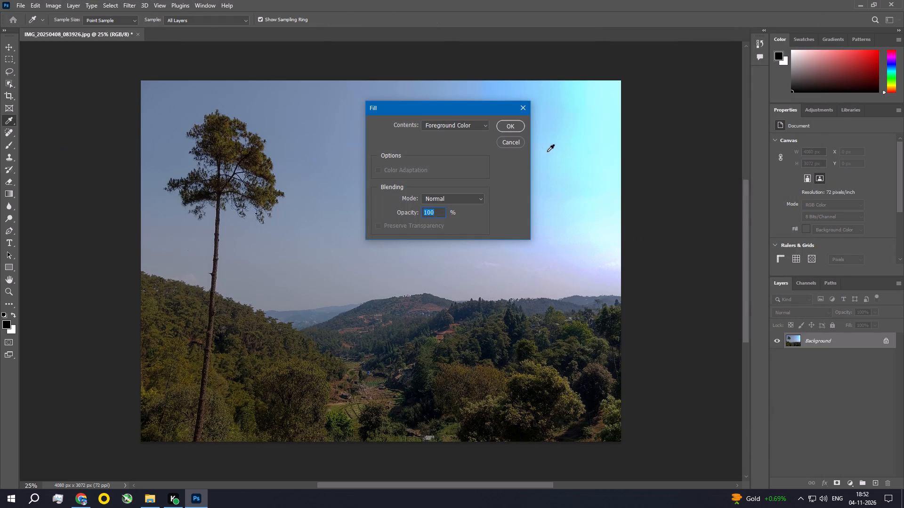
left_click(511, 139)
Start Sky Replacement, preview several Blue Skies presets, and choose the dark blue sky with wispy clouds just before the Spectacular group.
left_click(37, 2)
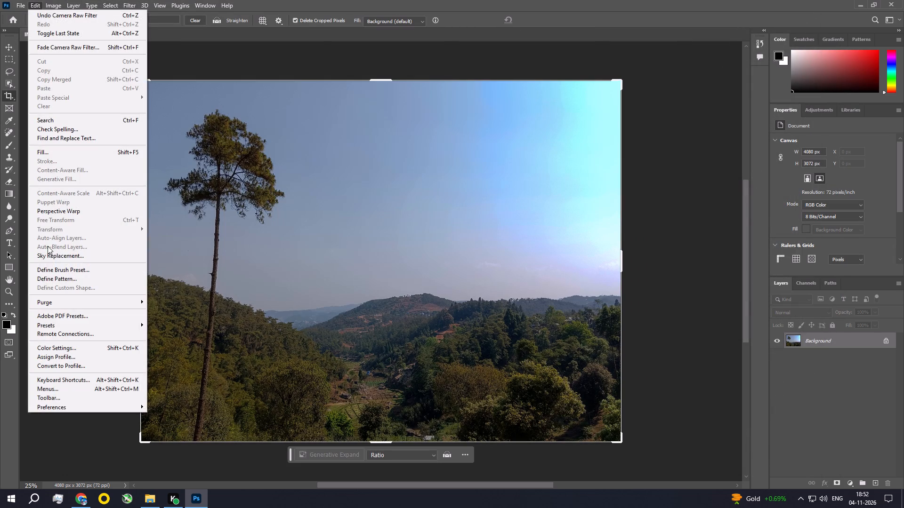
left_click(53, 258)
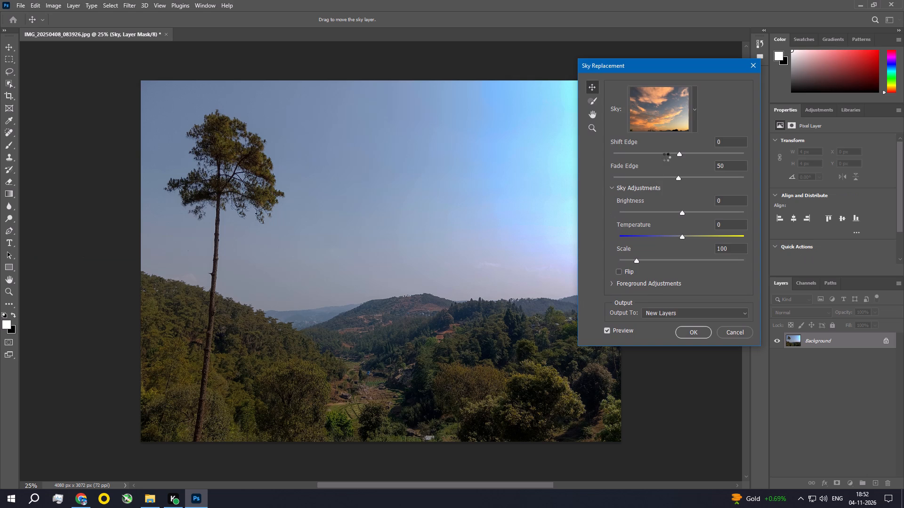
left_click(694, 110)
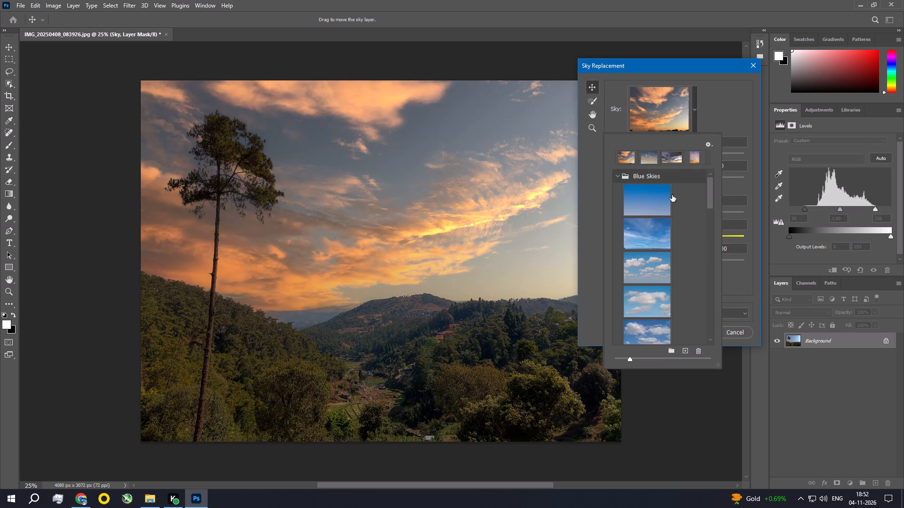
left_click(649, 206)
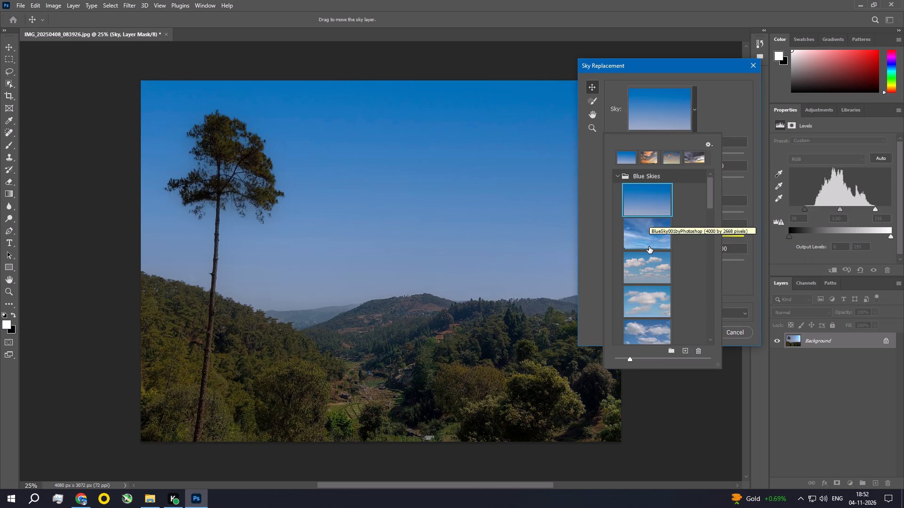
left_click(649, 246)
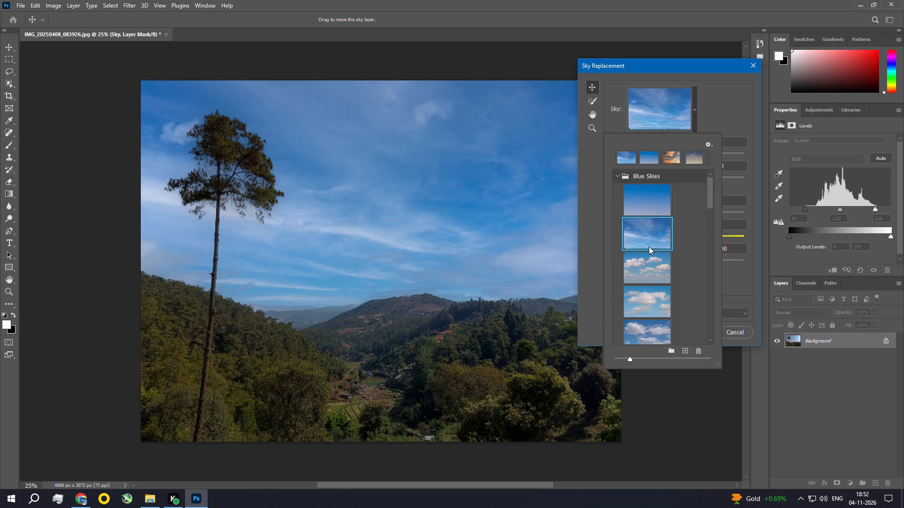
left_click(642, 264)
left_click_drag(711, 193, 709, 233)
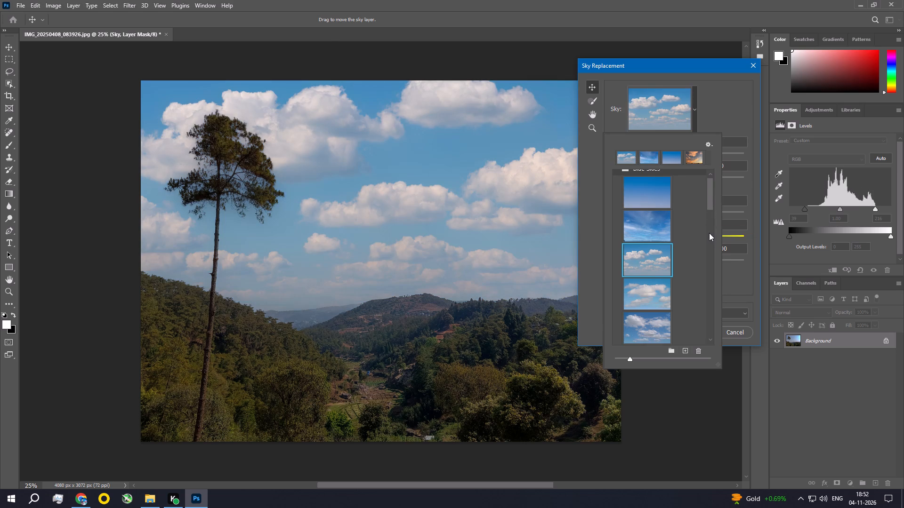
left_click_drag(709, 233, 713, 235)
left_click(643, 200)
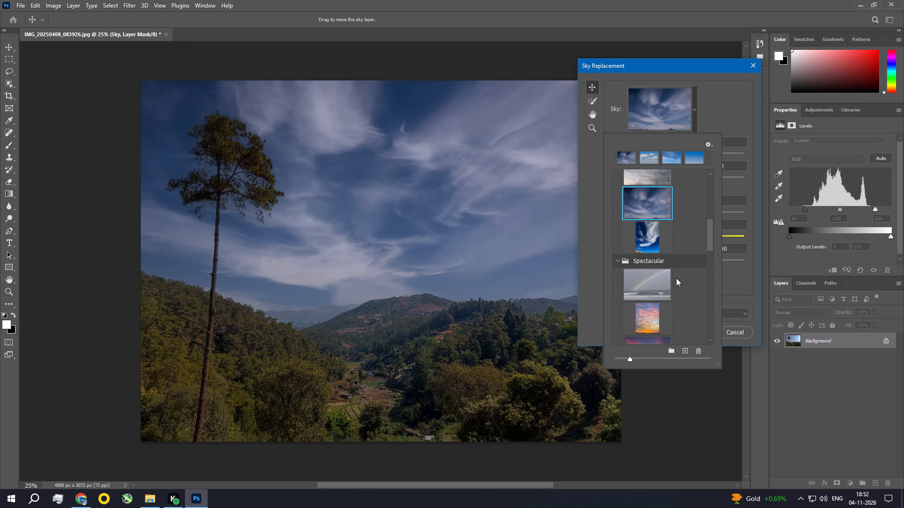
left_click(733, 279)
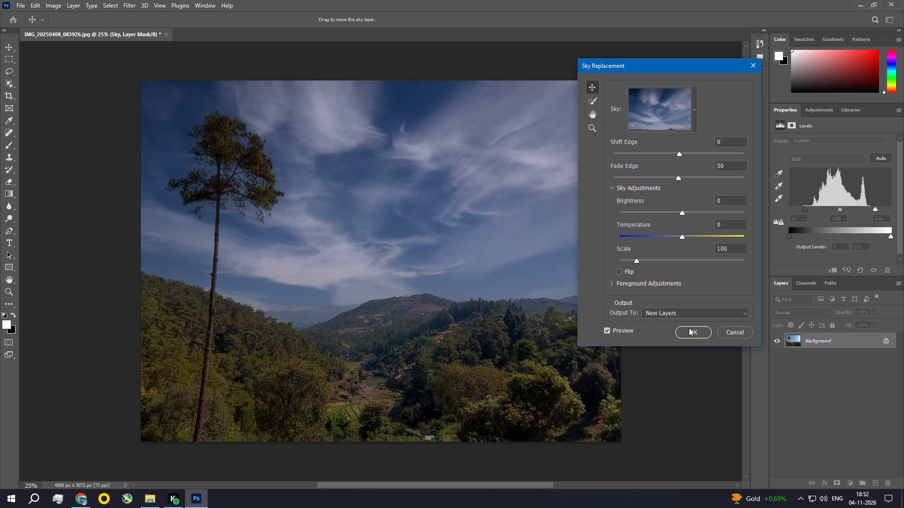
Set the replacement sky's Temperature to 100 and Brightness to 44, and apply it with output to New Layers.
left_click_drag(682, 237, 703, 238)
left_click_drag(703, 238, 719, 237)
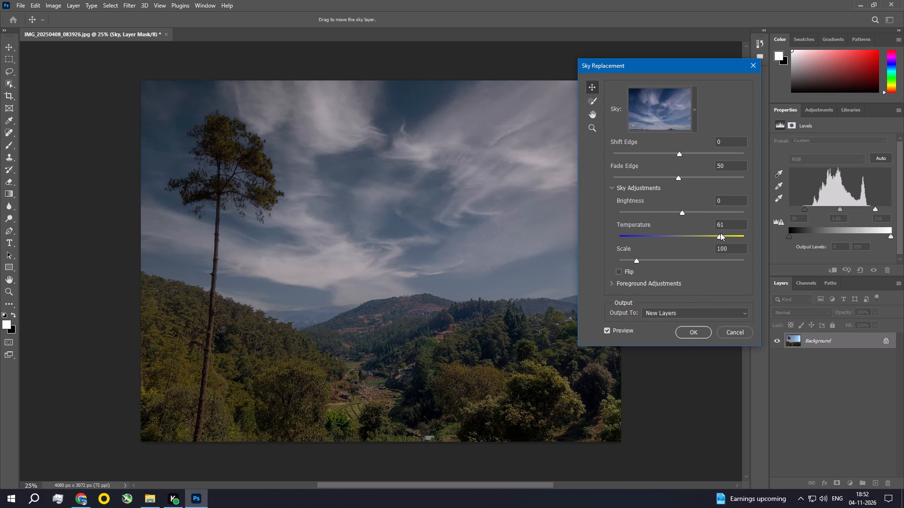
left_click_drag(724, 237, 746, 235)
left_click_drag(686, 211, 694, 213)
left_click_drag(694, 213, 761, 216)
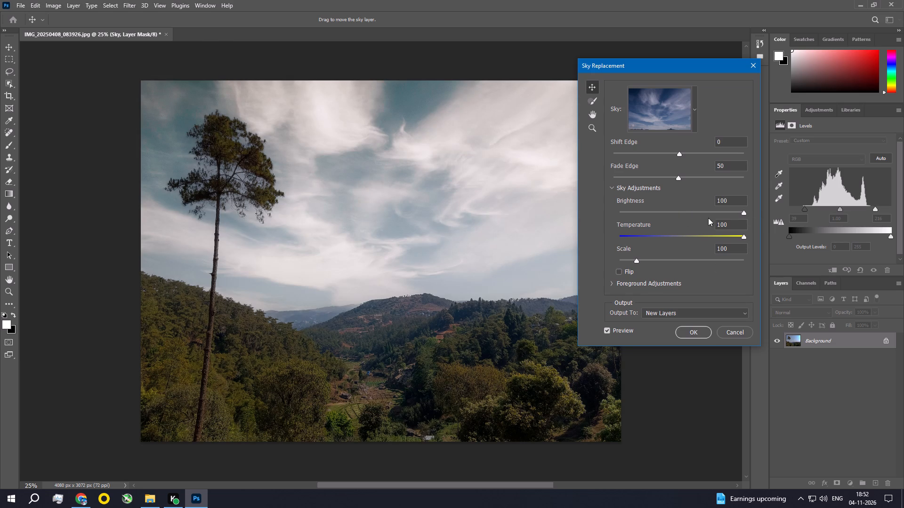
left_click_drag(740, 212, 726, 214)
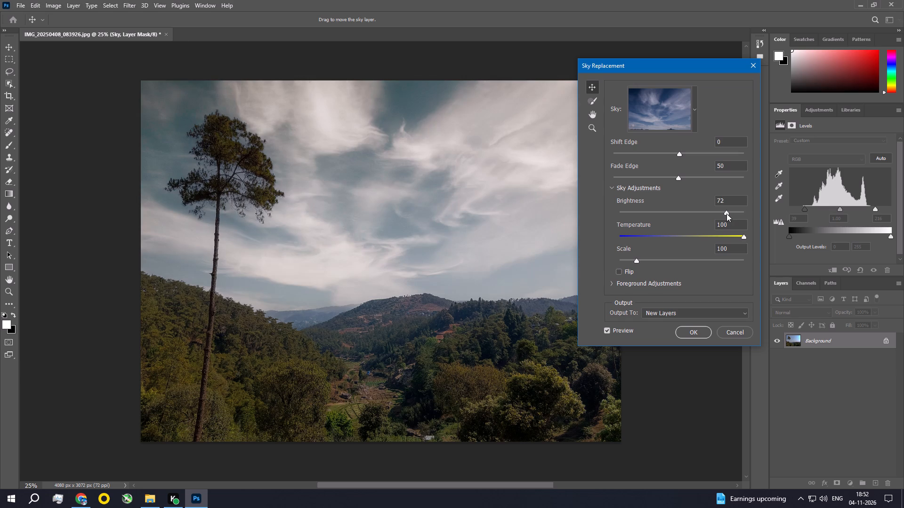
left_click_drag(726, 214, 613, 216)
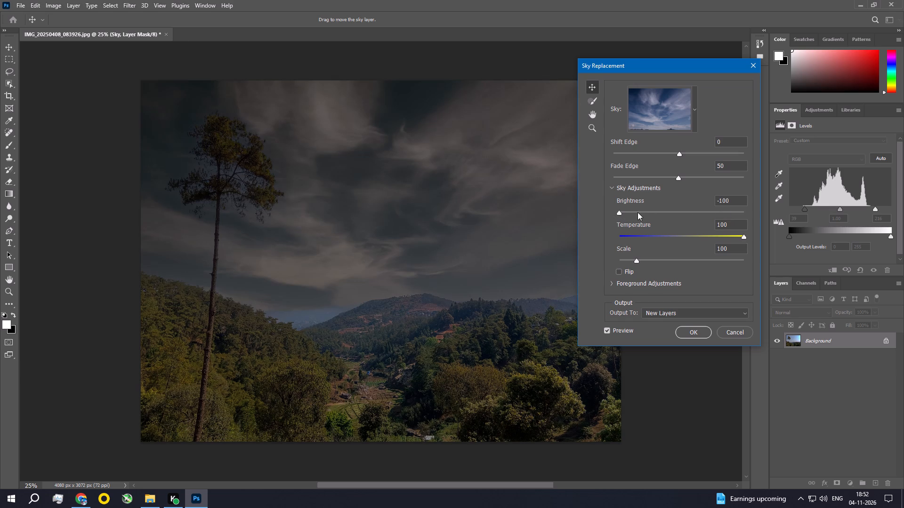
left_click_drag(638, 212, 693, 212)
left_click_drag(695, 212, 709, 215)
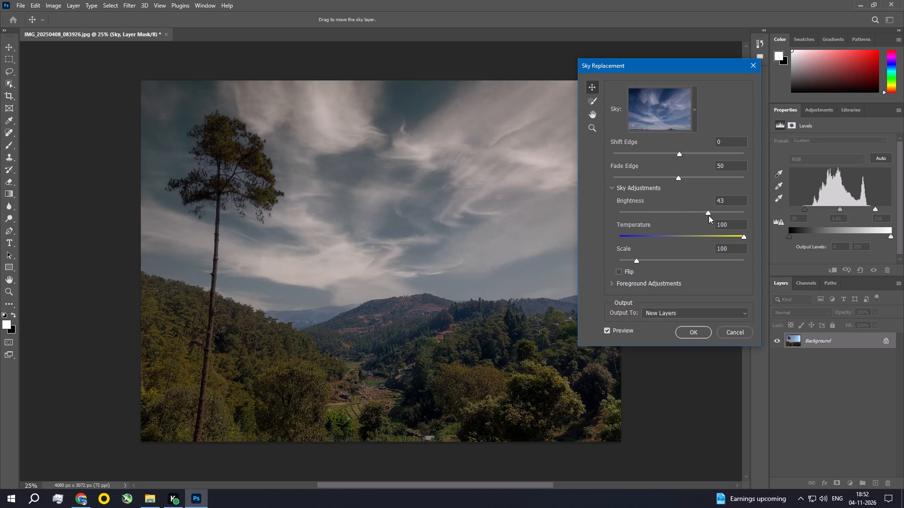
left_click_drag(709, 215, 709, 215)
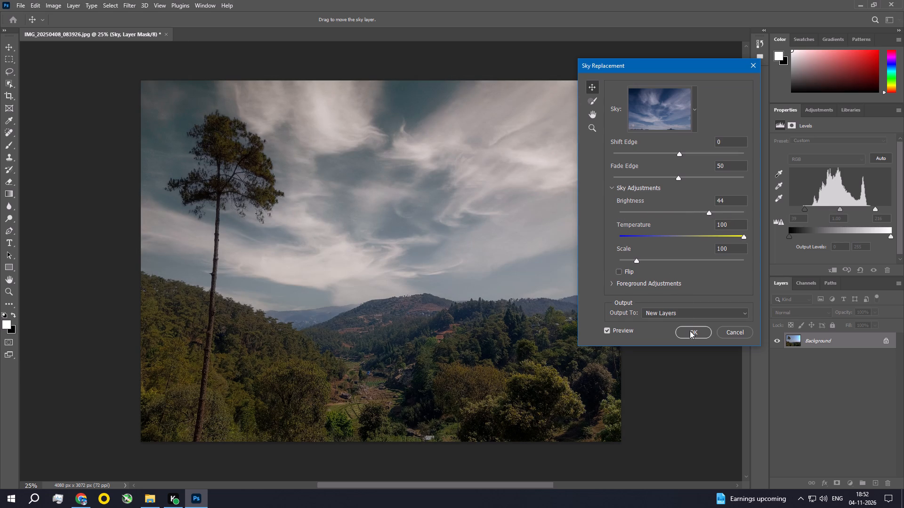
left_click(690, 331)
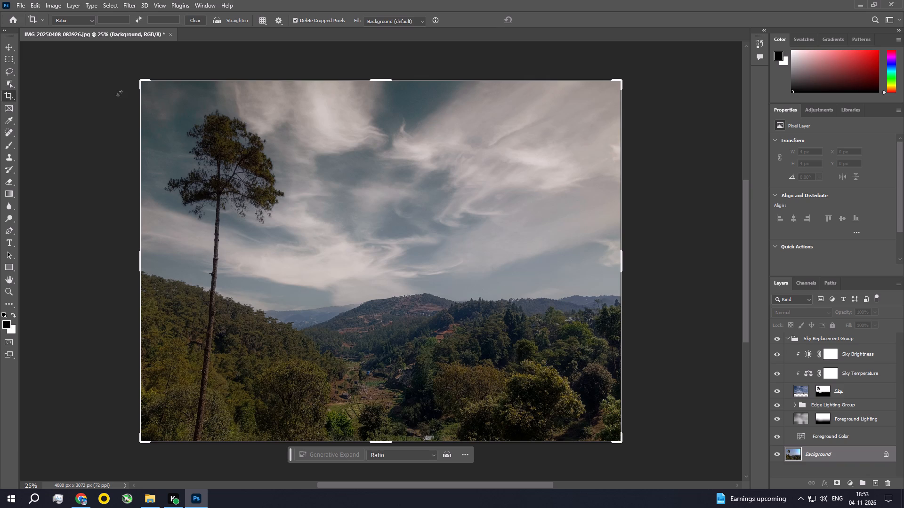
Apply a Photo Filter to the Background layer using custom blue #0059ec at 25% density with Preserve Luminosity.
left_click(56, 5)
left_click(65, 29)
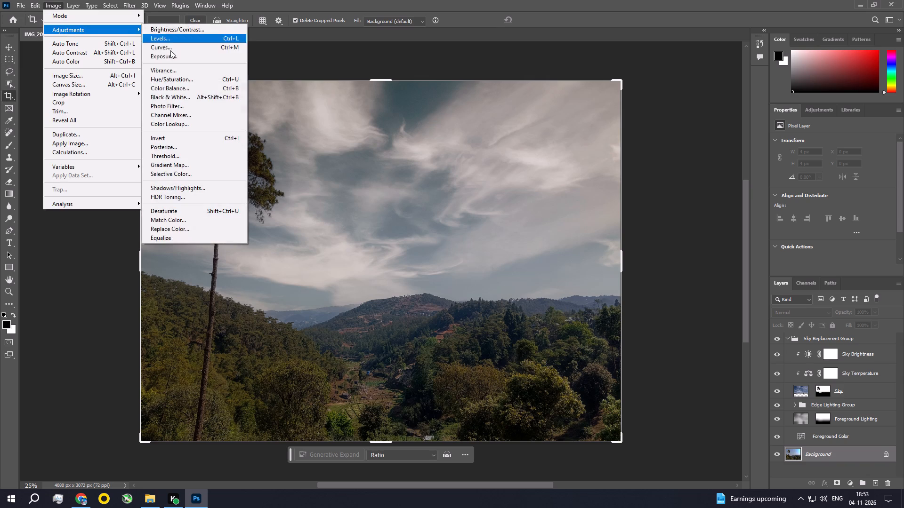
left_click(162, 105)
left_click(551, 133)
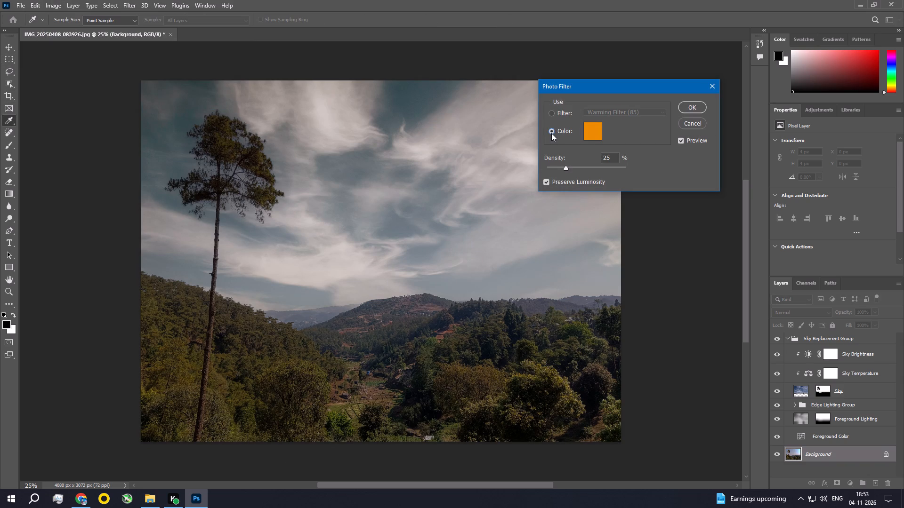
left_click(586, 133)
left_click_drag(466, 95, 680, 90)
left_click_drag(670, 151, 671, 156)
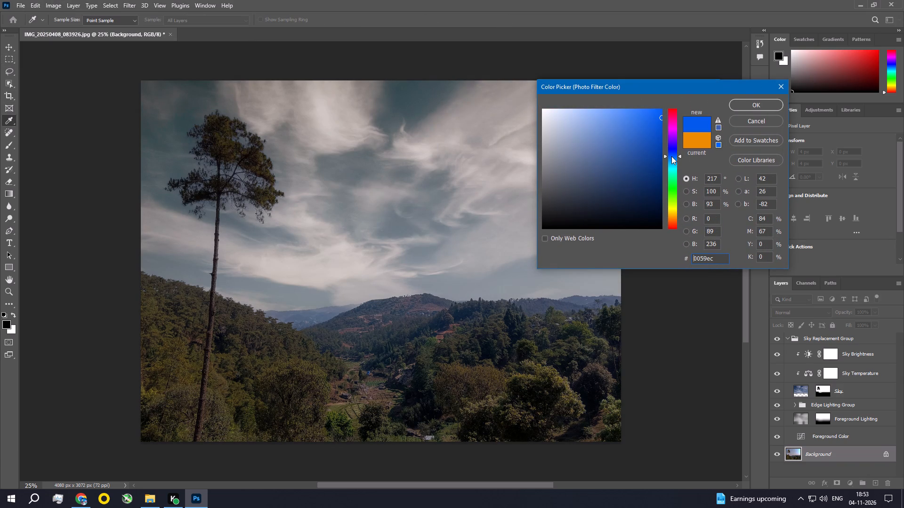
left_click(749, 106)
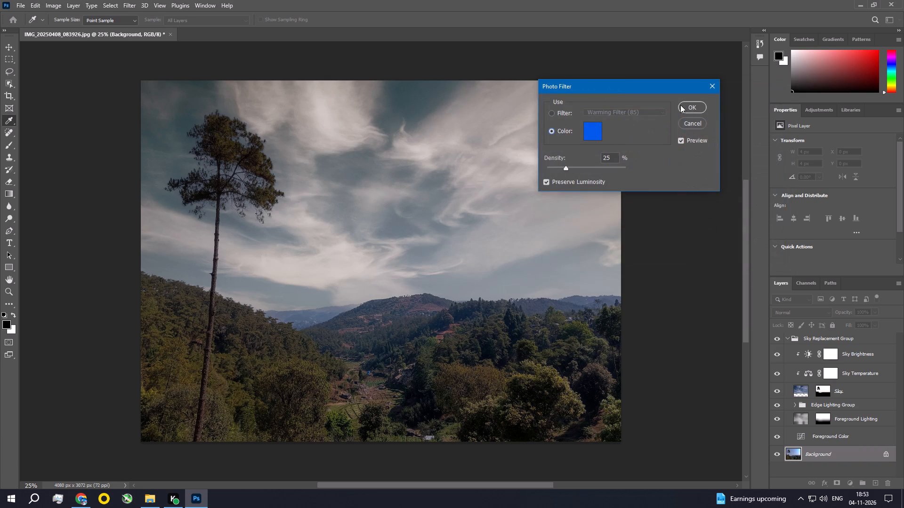
left_click(695, 109)
Flatten the image, merging the sky replacement layers into the Background.
left_click(51, 2)
left_click(63, 29)
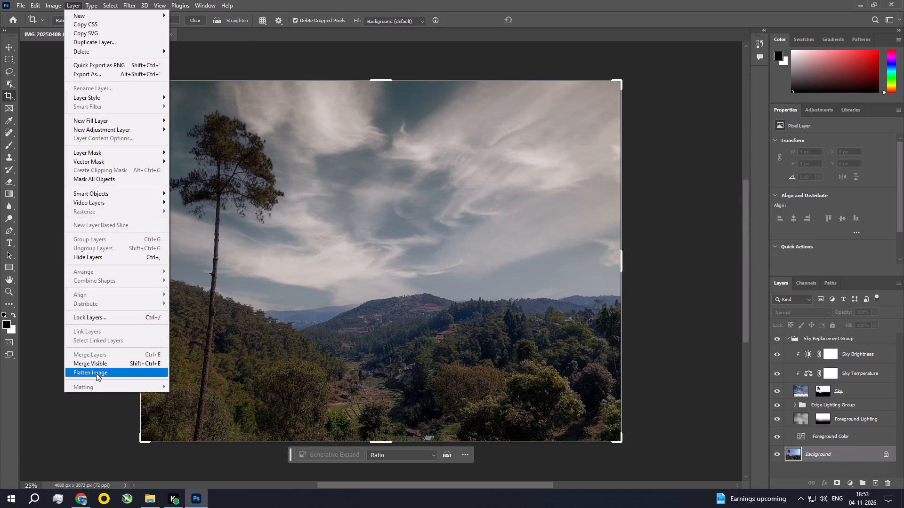
left_click(96, 373)
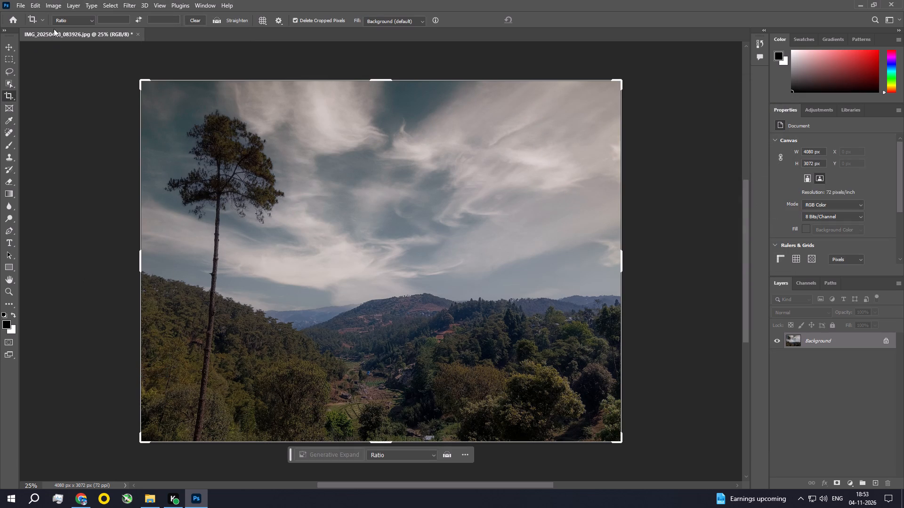
Apply an Exposure adjustment to the tree and valley photo with Offset set to 0.0100.
left_click(56, 7)
left_click(65, 31)
left_click(194, 54)
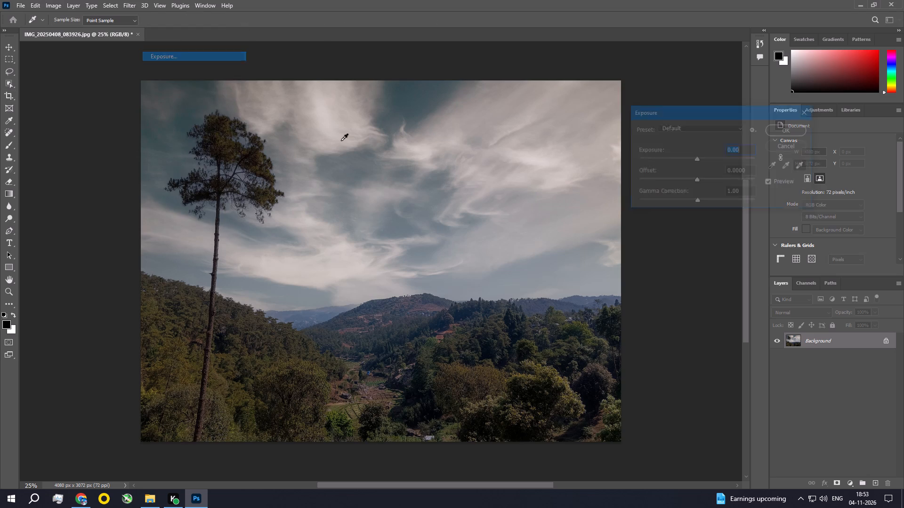
left_click(751, 171)
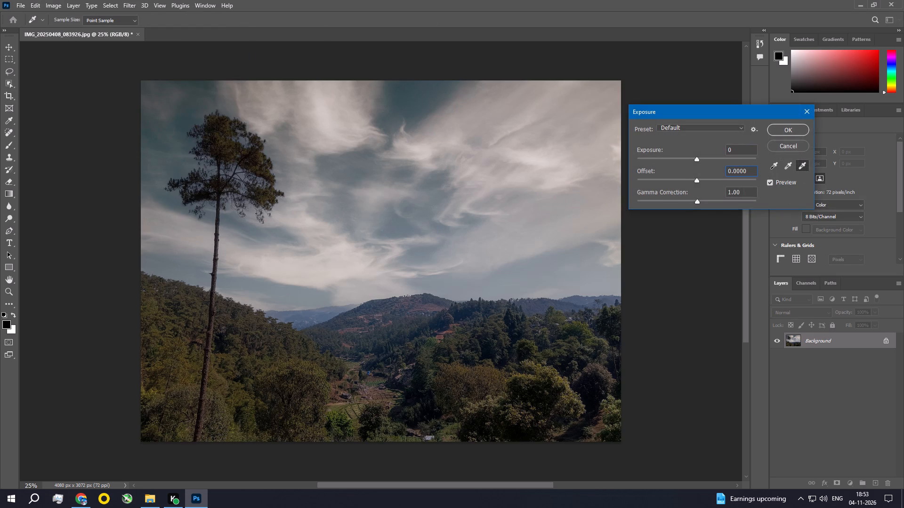
key("BackSpace")
key("BackSpace")
key("BackSpace")
key("1")
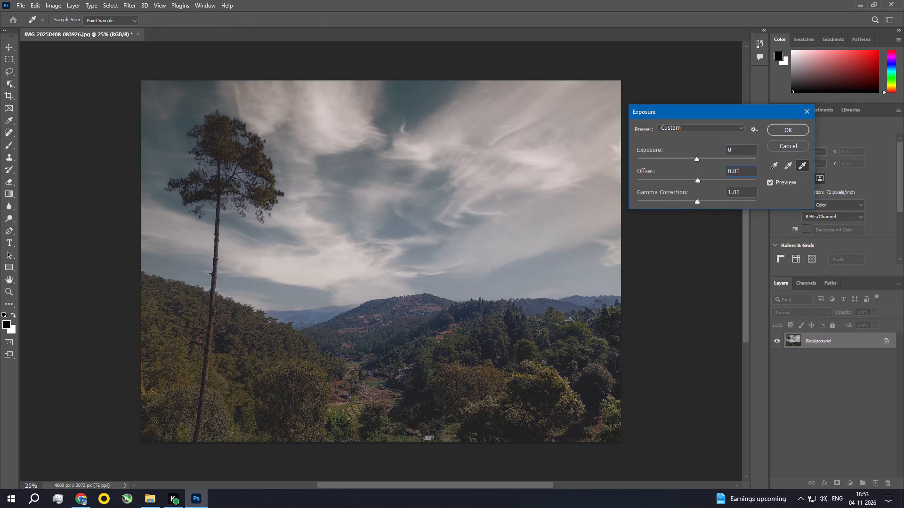
type("00")
key("Return")
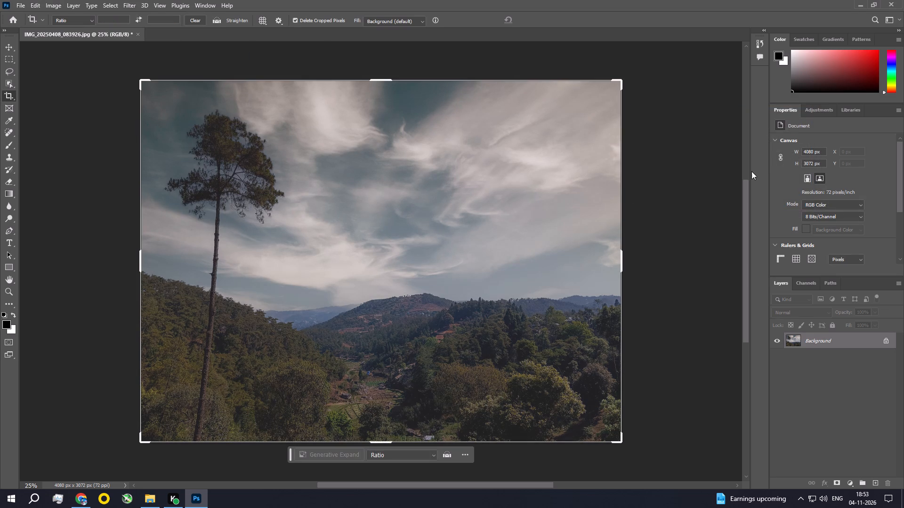
Check the photo up close, save it as JPEG with the offered options, and close it.
key("space")
left_click(418, 341, "ctrl")
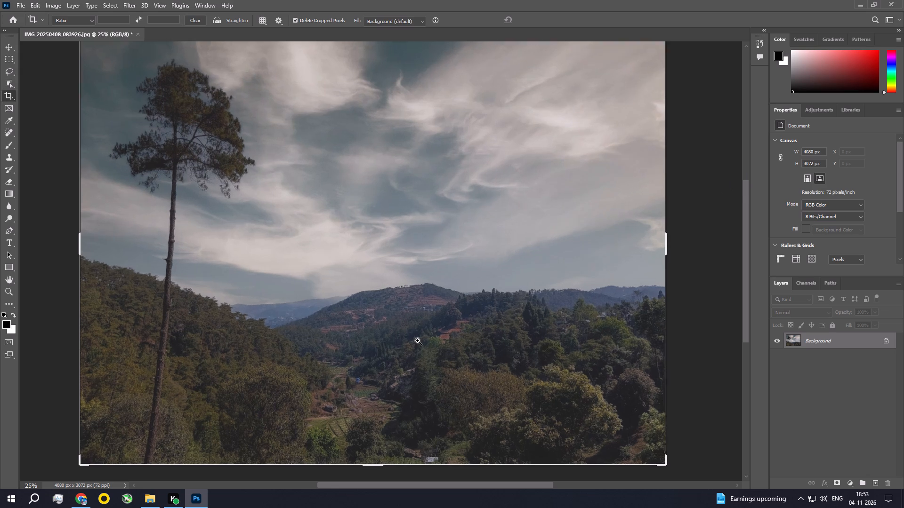
double_click(418, 341, "ctrl")
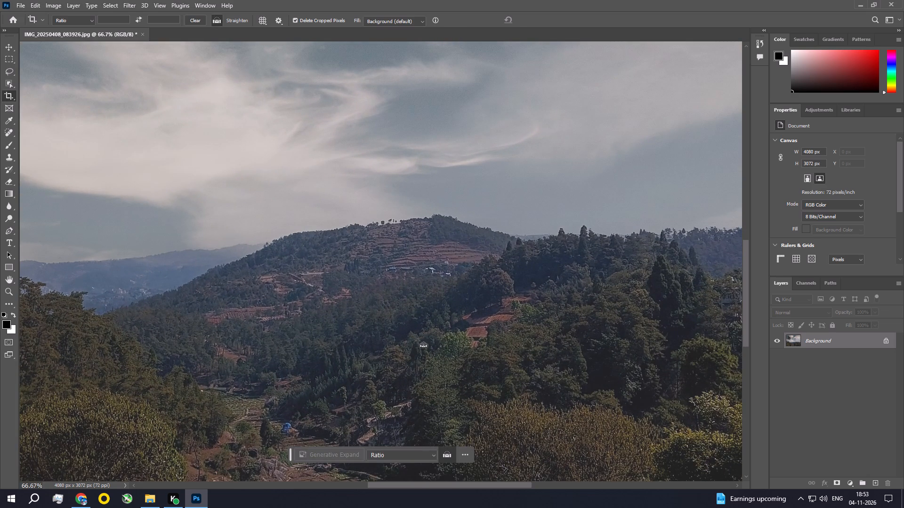
key("ctrl+0")
key("ctrl+s")
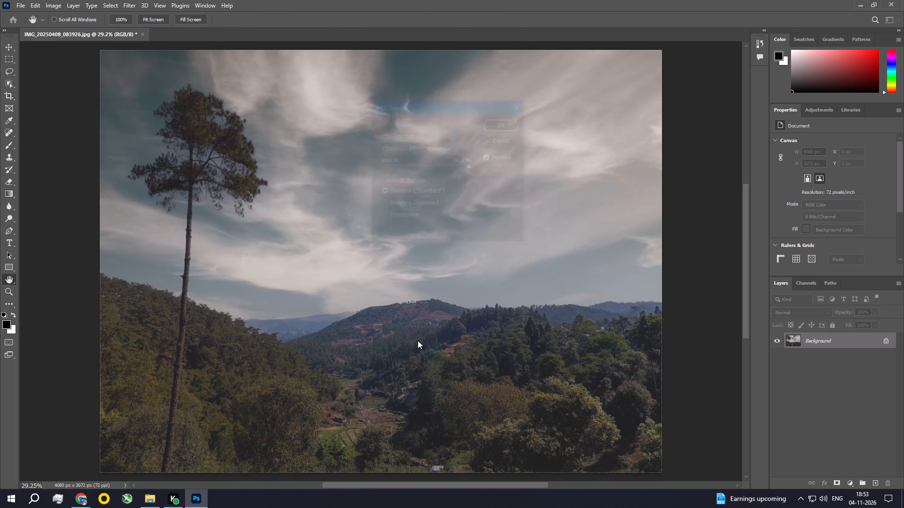
left_click(504, 122)
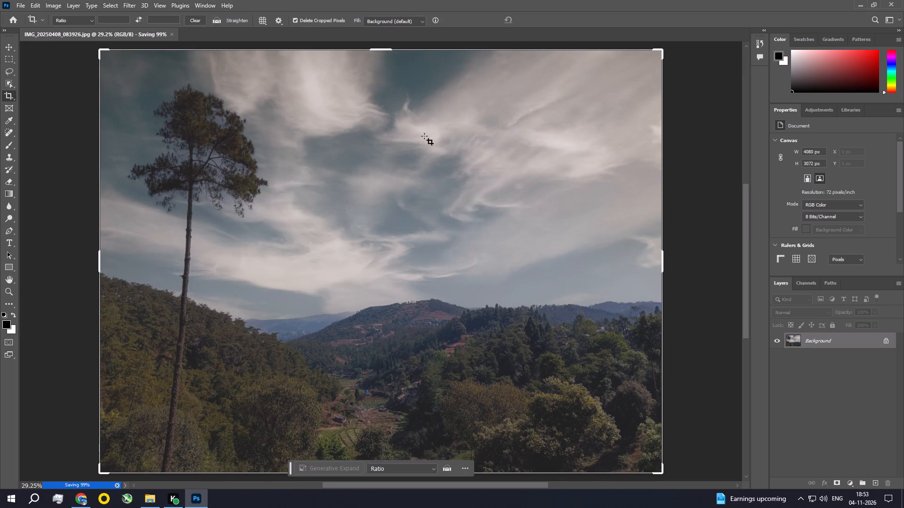
left_click(139, 35)
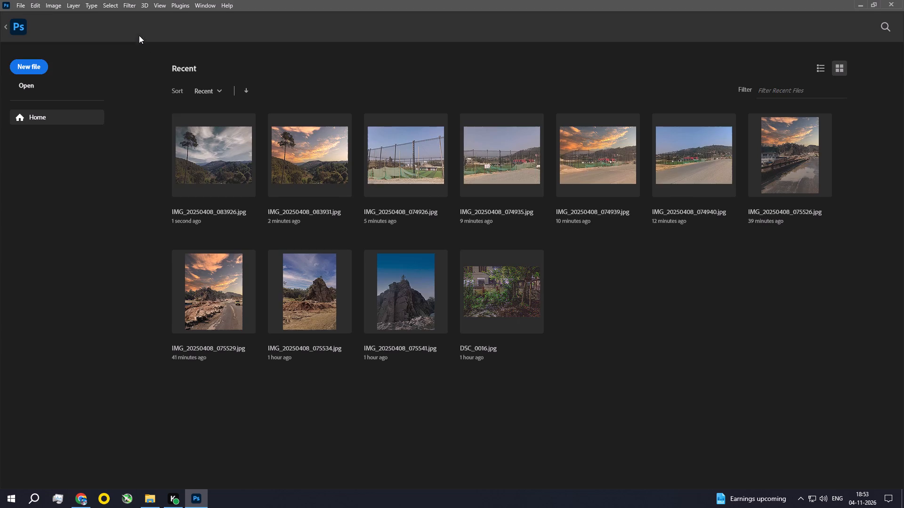
Switch to File Explorer, find IMG_20250408_103229 in the RAW folder, and open it in Photoshop.
left_click(858, 0)
scroll(638, 318, "down", 1)
scroll(637, 314, "up", 9)
scroll(637, 314, "down", 3)
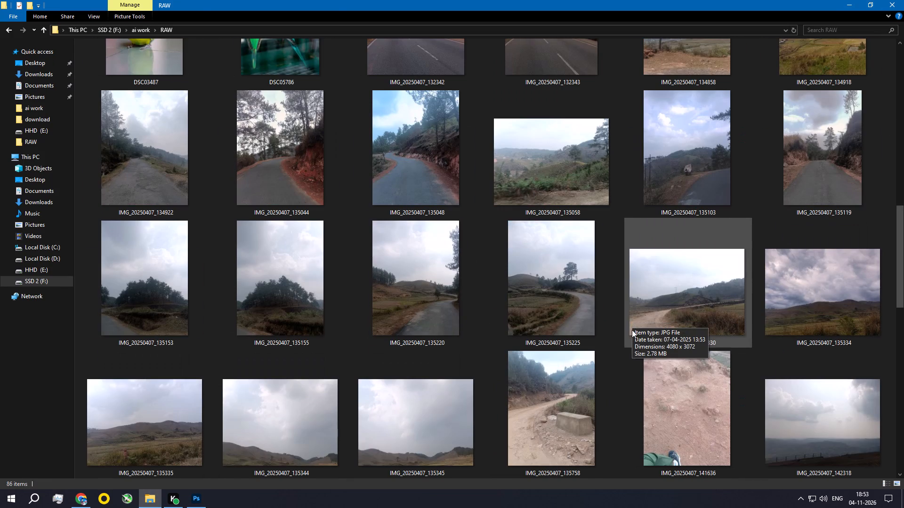
scroll(632, 331, "down", 4)
scroll(598, 404, "up", 1)
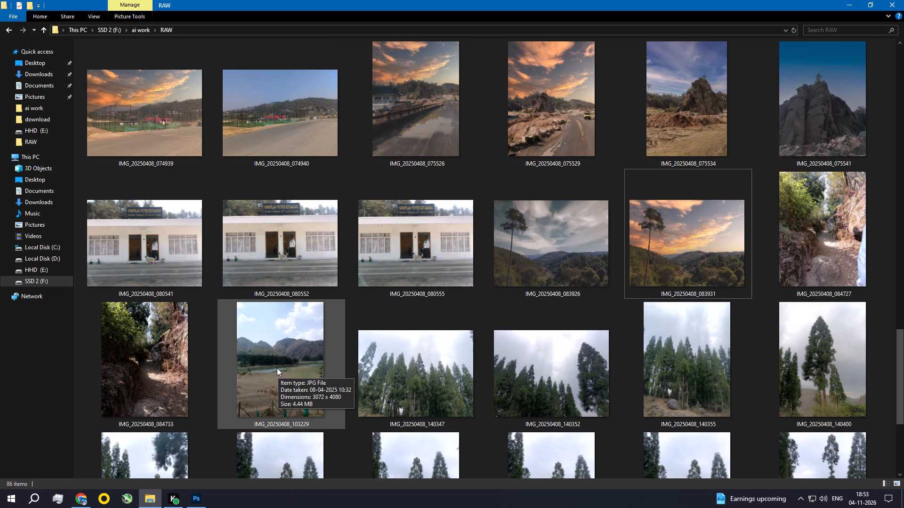
left_click_drag(277, 368, 393, 388)
key("alt+Tab")
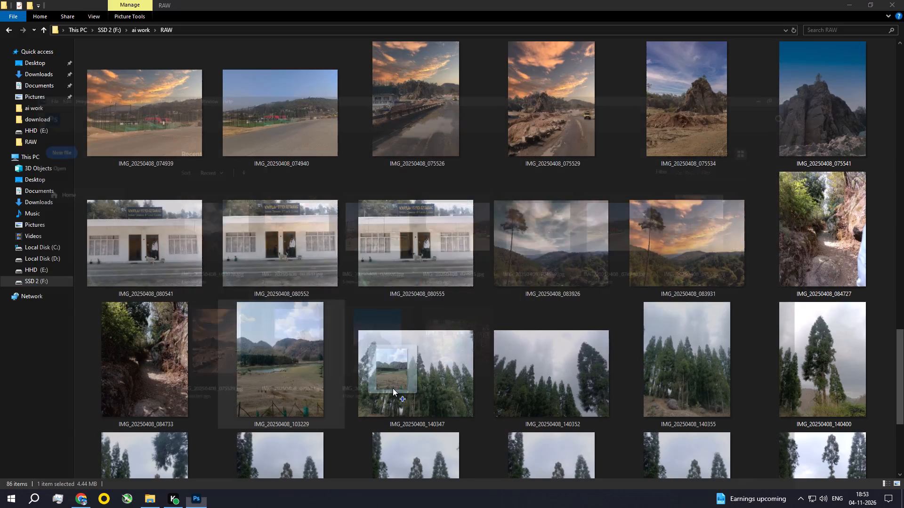
left_click_drag(393, 388, 524, 384)
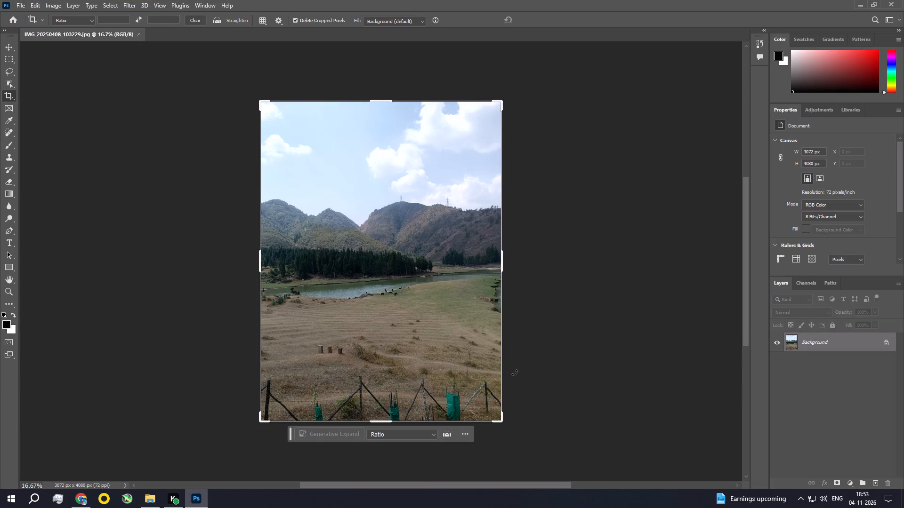
Crop the lake photo slightly on all sides to about 2945 x 3911 px.
left_click_drag(525, 285, 524, 289)
double_click(376, 312)
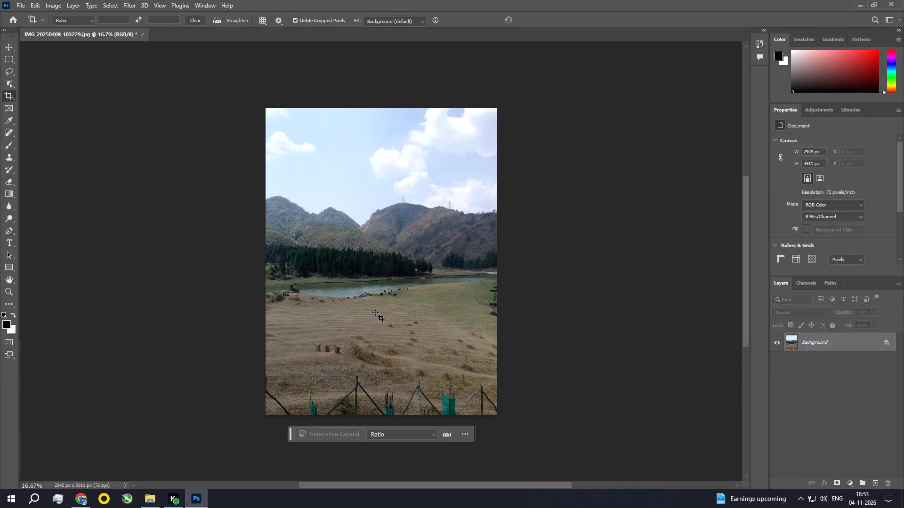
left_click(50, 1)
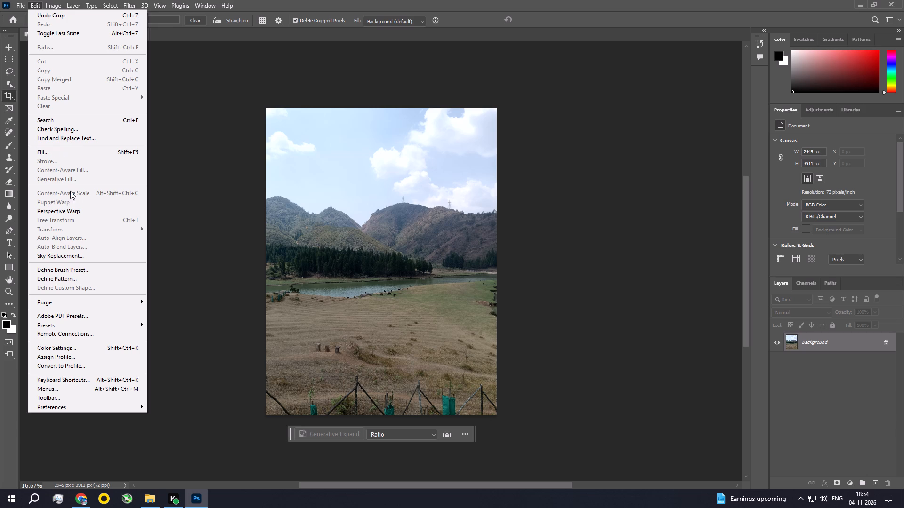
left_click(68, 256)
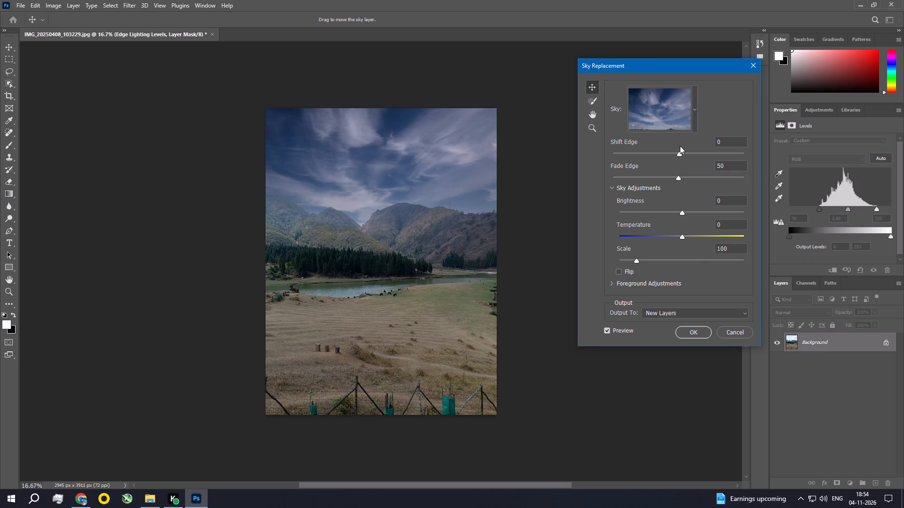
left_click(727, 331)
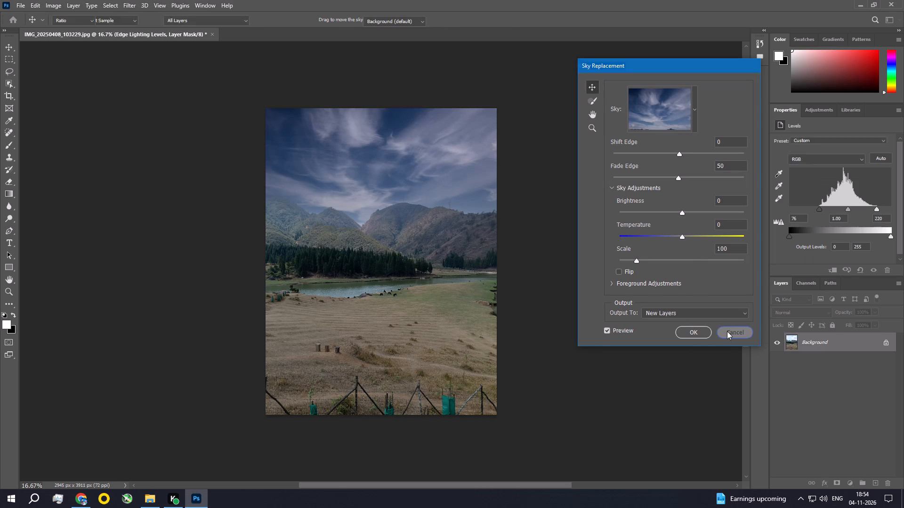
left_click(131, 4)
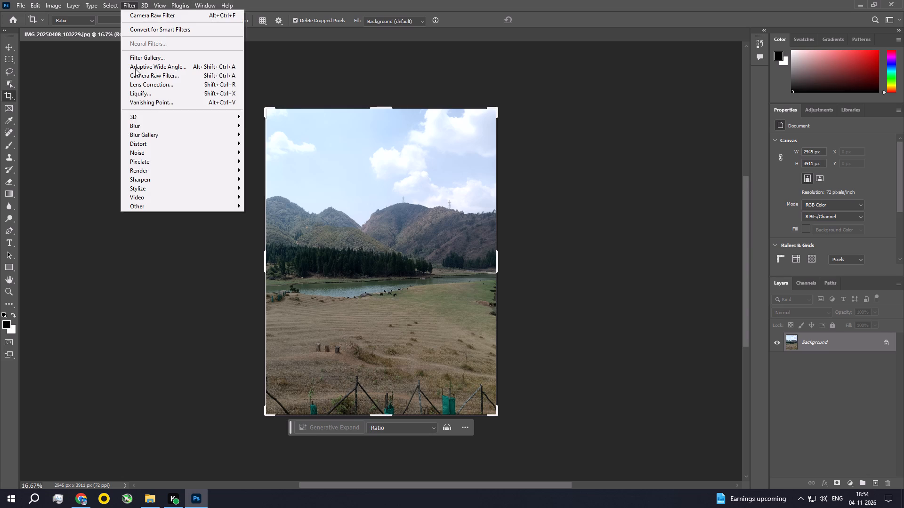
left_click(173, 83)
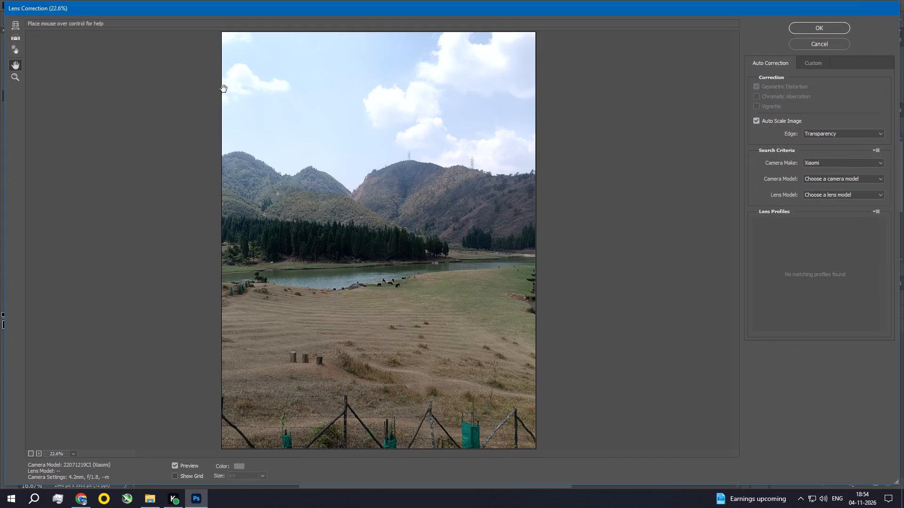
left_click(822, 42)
Start the Camera Raw Filter and set Exposure -0.60, Contrast +14, Highlights -26, Shadows +55, Whites -21 and Blacks +27.
left_click(129, 0)
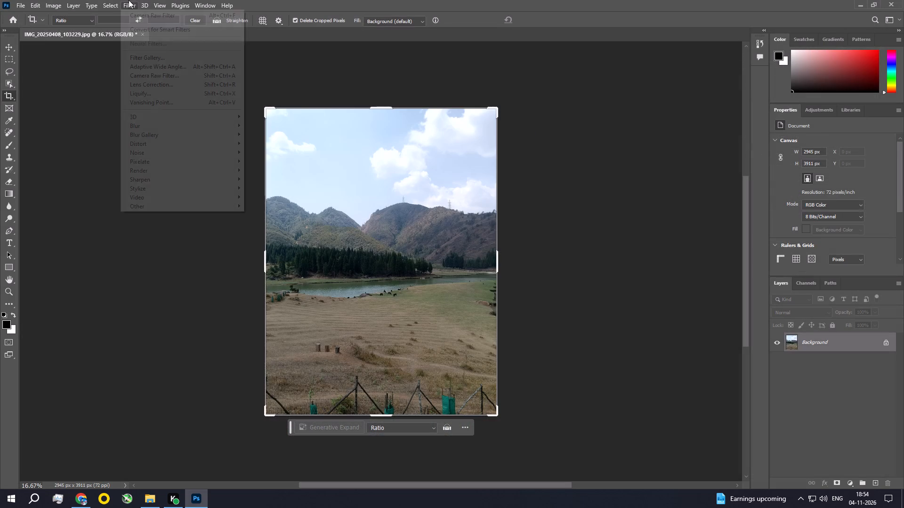
left_click(156, 77)
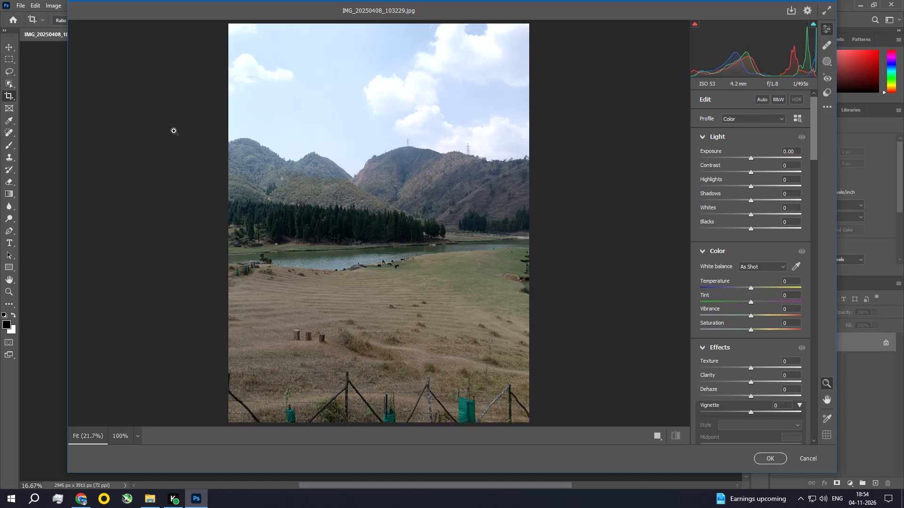
left_click_drag(752, 159, 746, 159)
left_click_drag(753, 172, 758, 173)
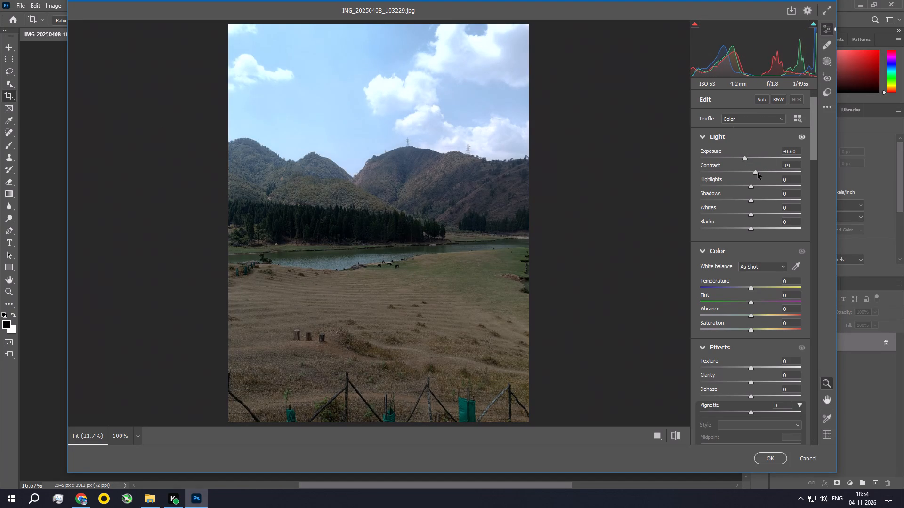
left_click_drag(758, 173, 760, 172)
left_click_drag(752, 186, 739, 184)
left_click_drag(751, 198, 777, 202)
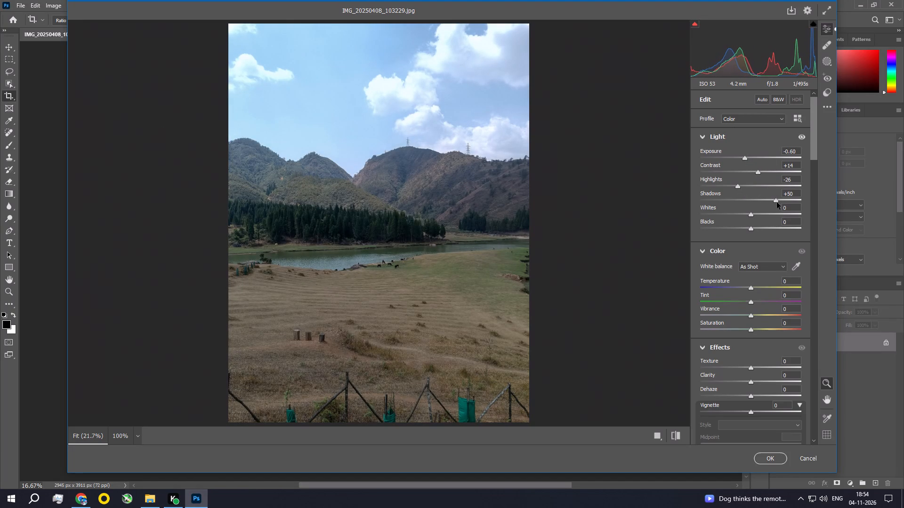
left_click_drag(777, 202, 782, 198)
right_click(783, 200)
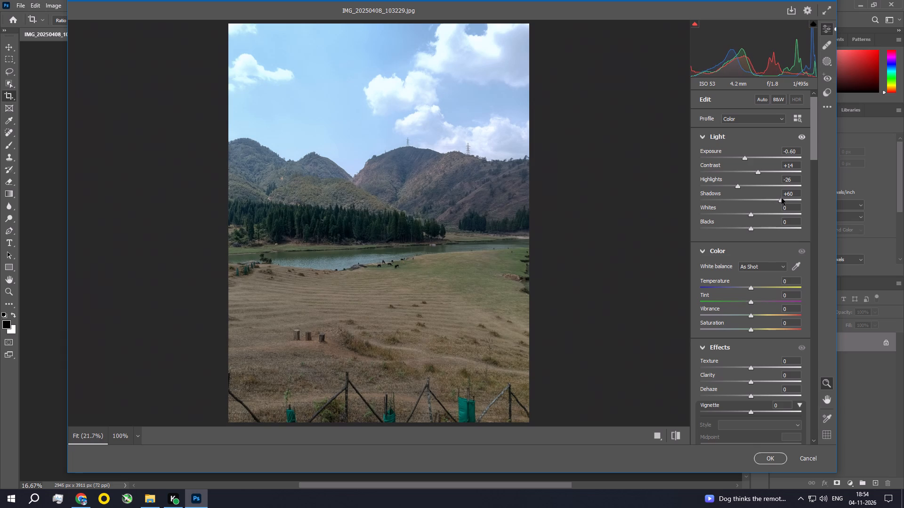
left_click_drag(782, 198, 779, 197)
left_click_drag(748, 214, 738, 209)
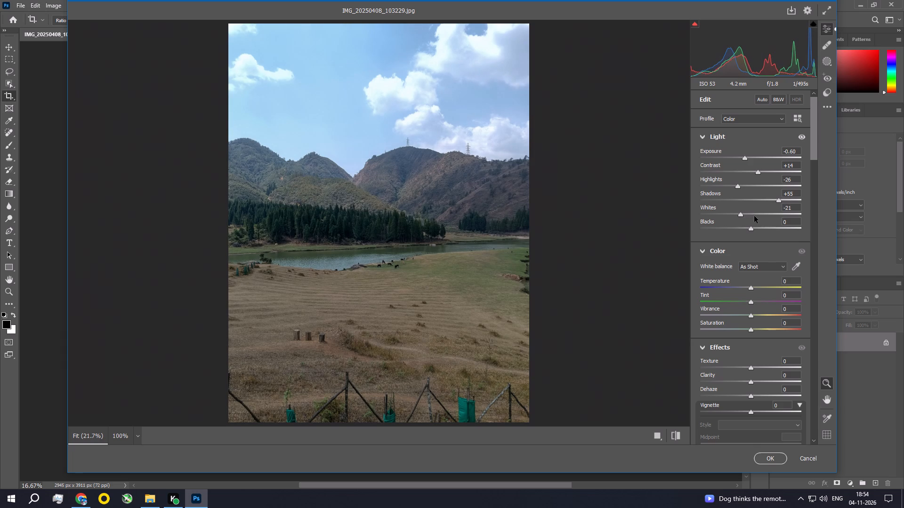
left_click_drag(758, 230, 764, 230)
Set the Camera Raw color values to Temperature -7, Vibrance +8 and Saturation +18.
left_click_drag(813, 135, 811, 157)
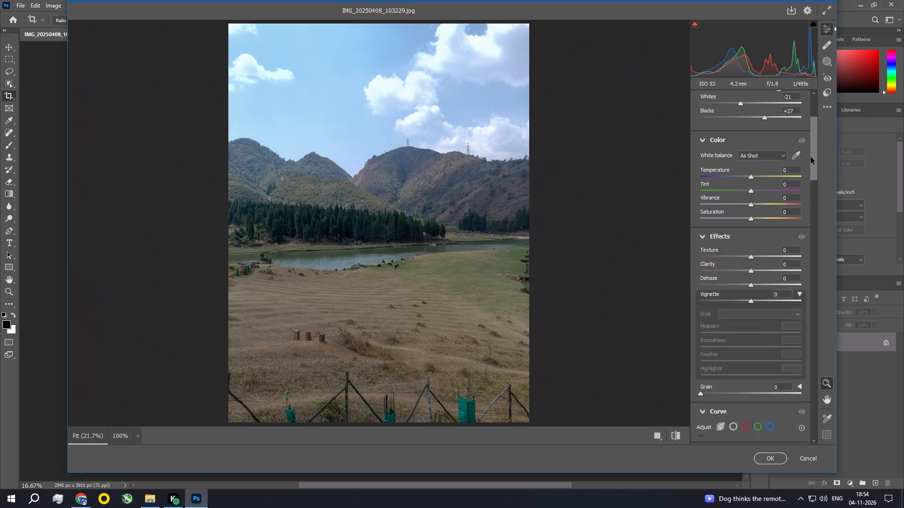
left_click_drag(811, 157, 811, 158)
left_click(752, 162)
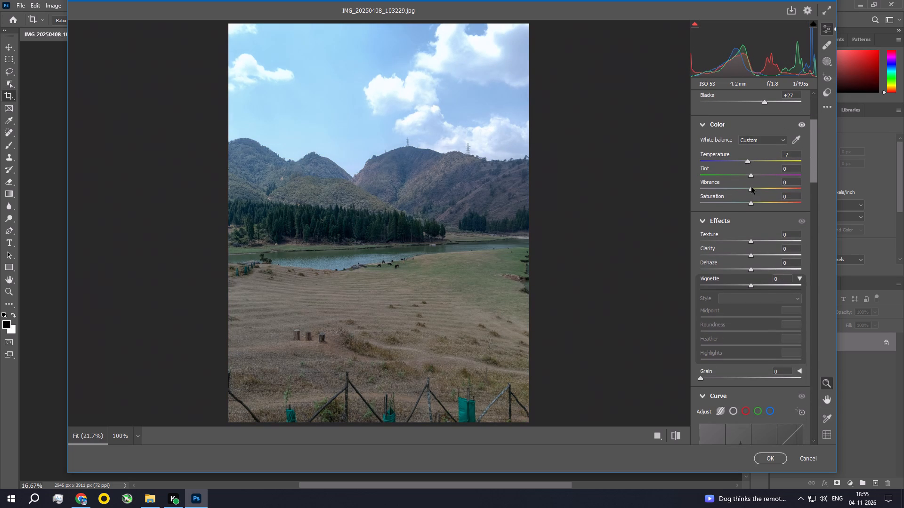
left_click_drag(752, 187, 757, 189)
left_click_drag(752, 204, 759, 206)
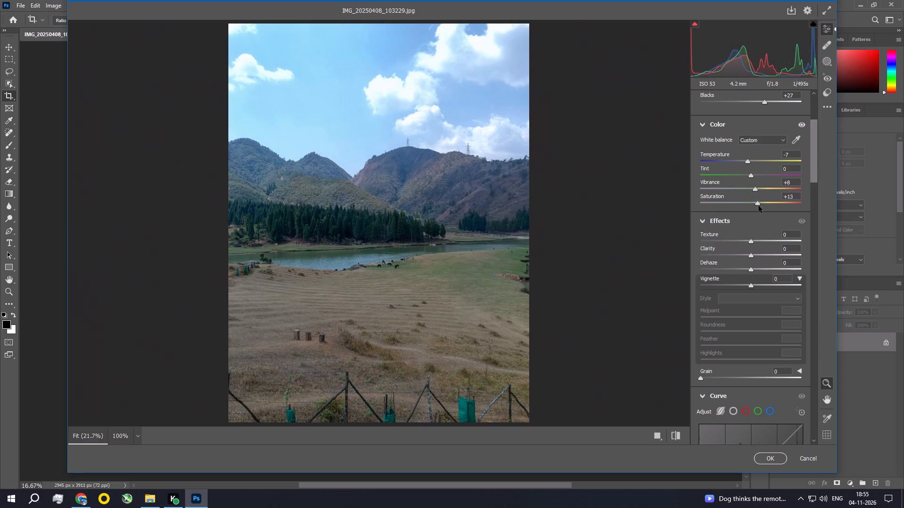
left_click_drag(759, 206, 761, 206)
Set the Camera Raw effects to Texture +10 and Clarity +10, and move Dehaze slightly below zero.
left_click_drag(815, 165, 814, 180)
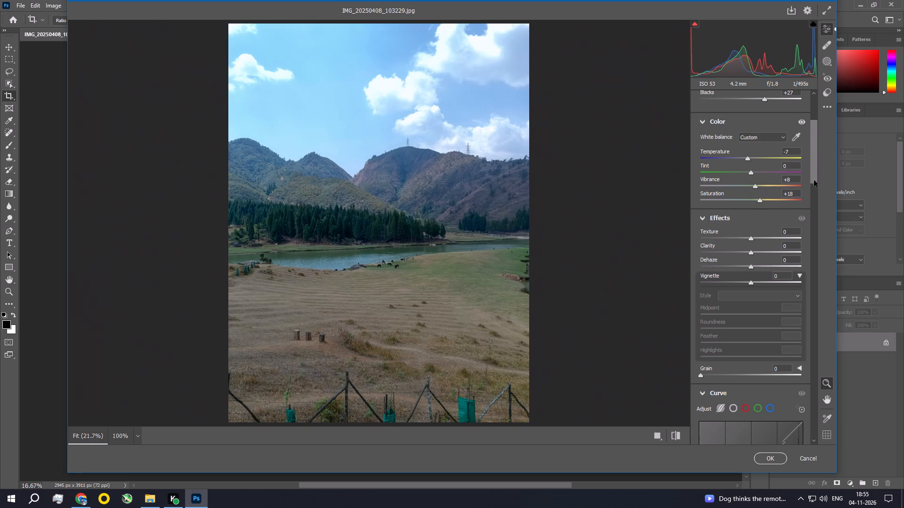
left_click_drag(814, 180, 814, 180)
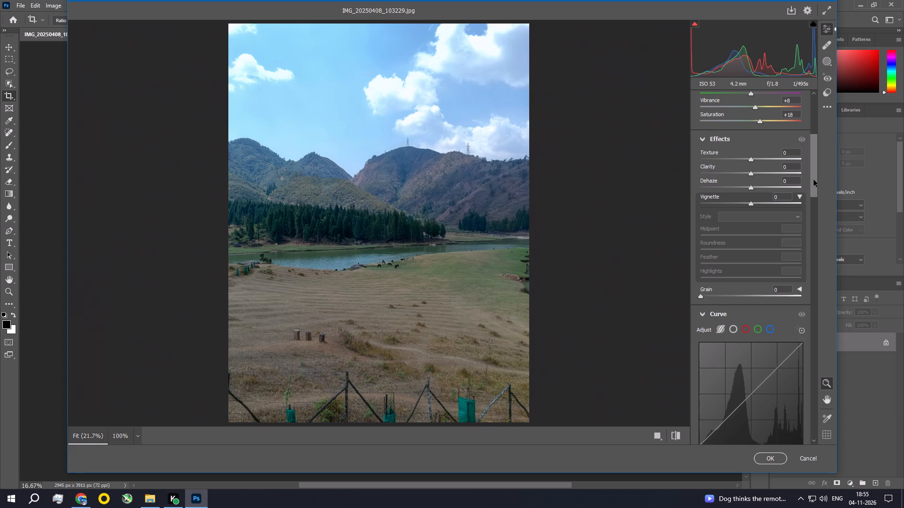
left_click(756, 159)
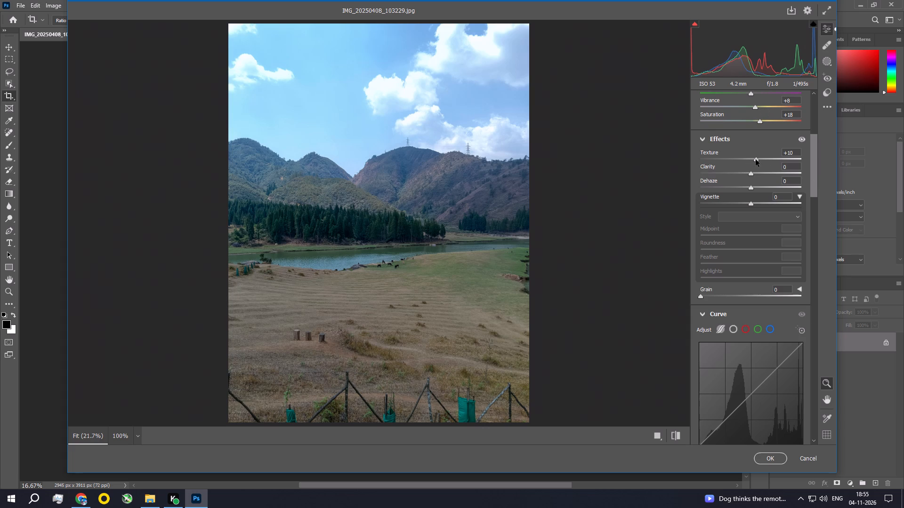
left_click(753, 176)
left_click_drag(752, 173, 758, 175)
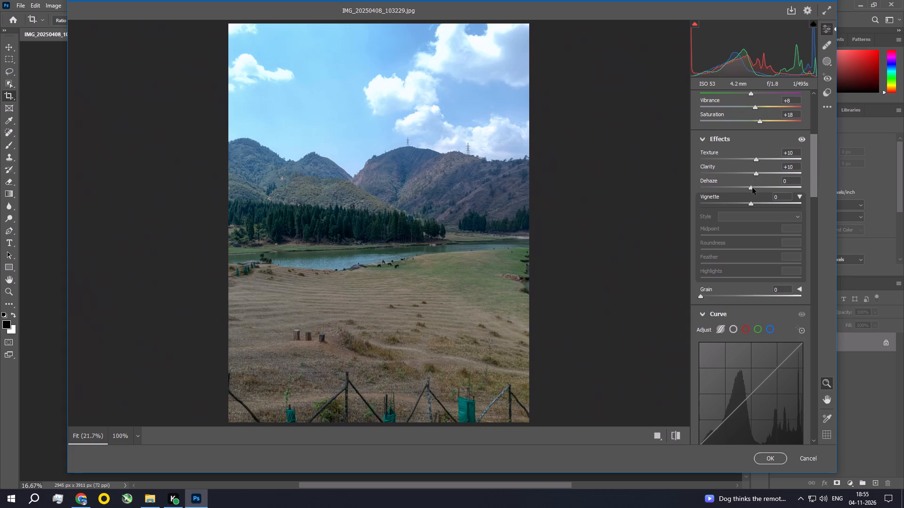
left_click_drag(752, 187, 753, 190)
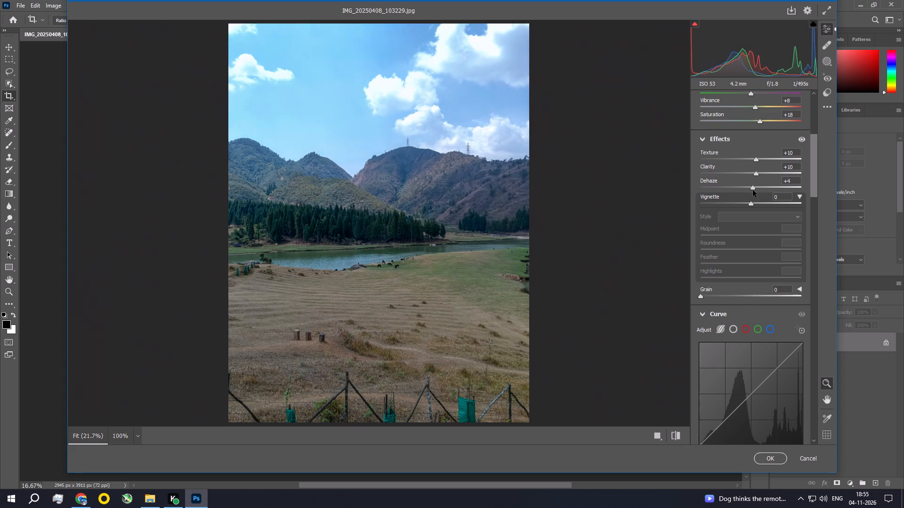
left_click_drag(753, 190, 747, 190)
left_click_drag(815, 163, 816, 203)
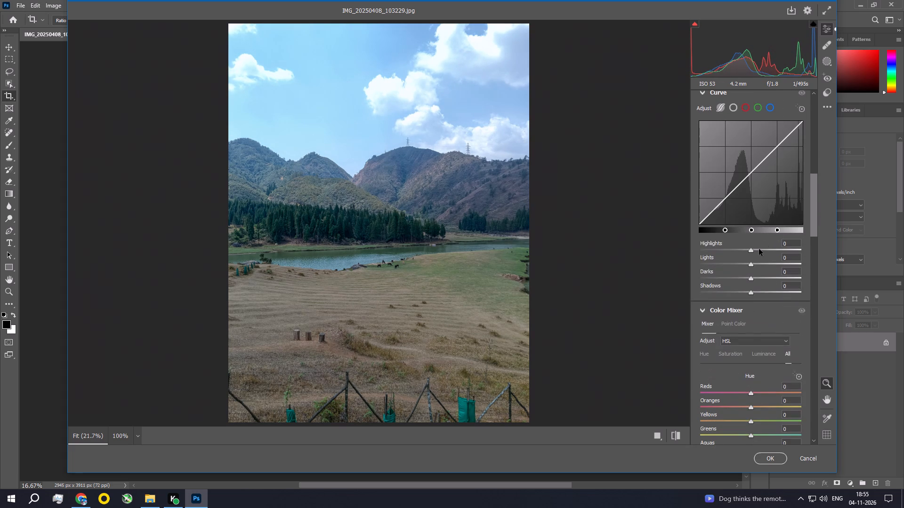
Lower the Camera Raw curve's Highlights to -30 and Lights to -17.
left_click_drag(751, 248, 736, 249)
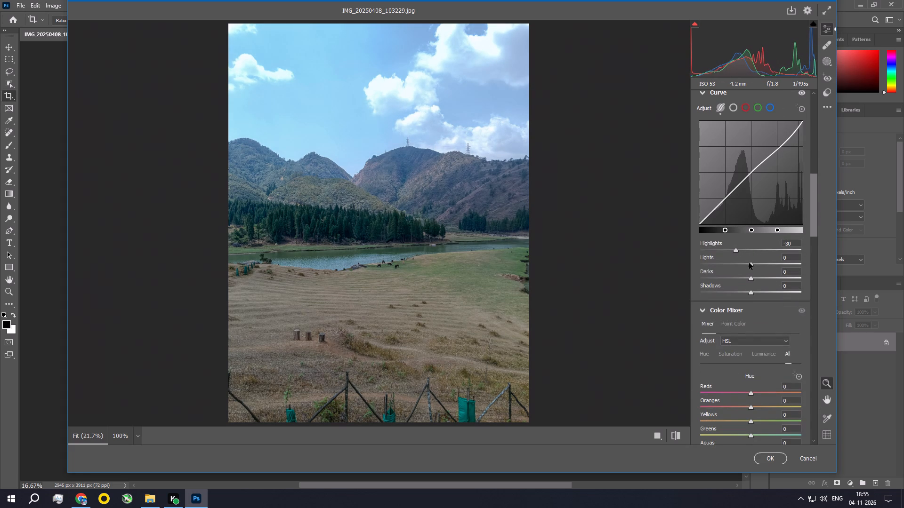
left_click_drag(750, 263, 742, 263)
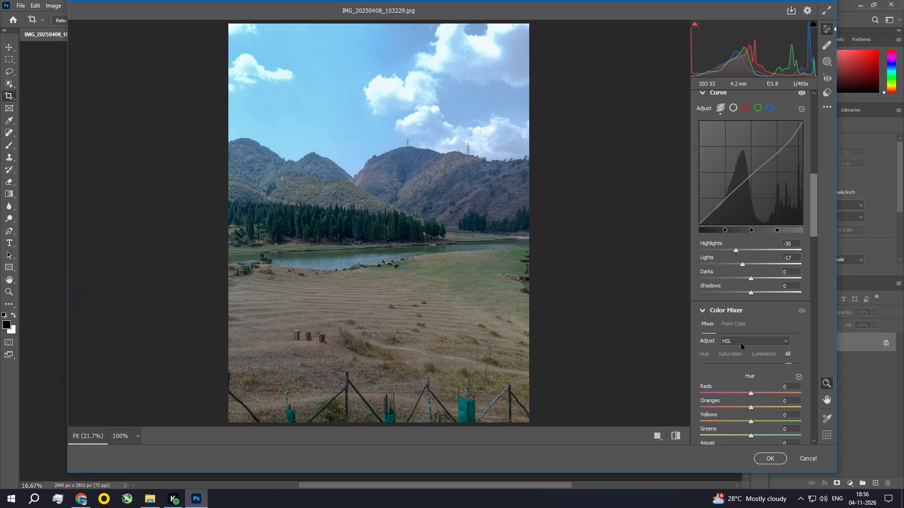
Set the Color Mixer saturation to Greens +16, Aquas +21 and Blues +17.
left_click_drag(812, 205, 822, 283)
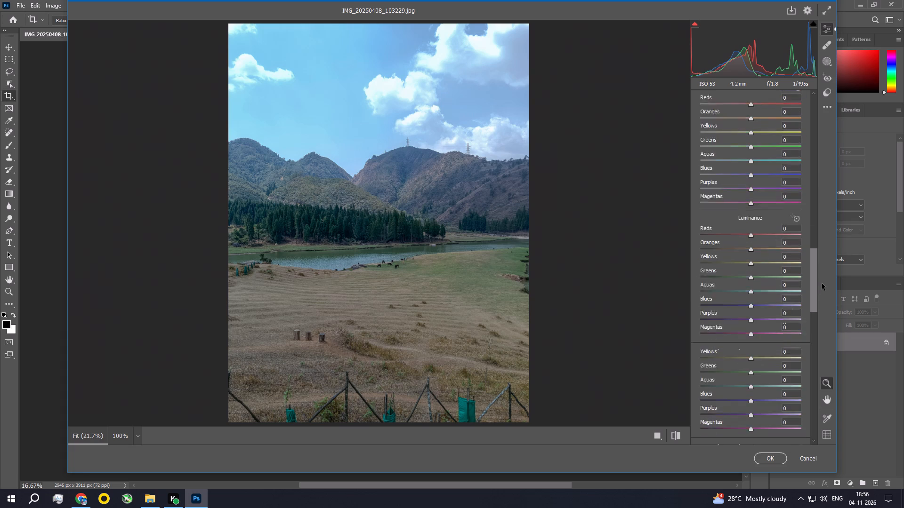
left_click_drag(822, 283, 825, 258)
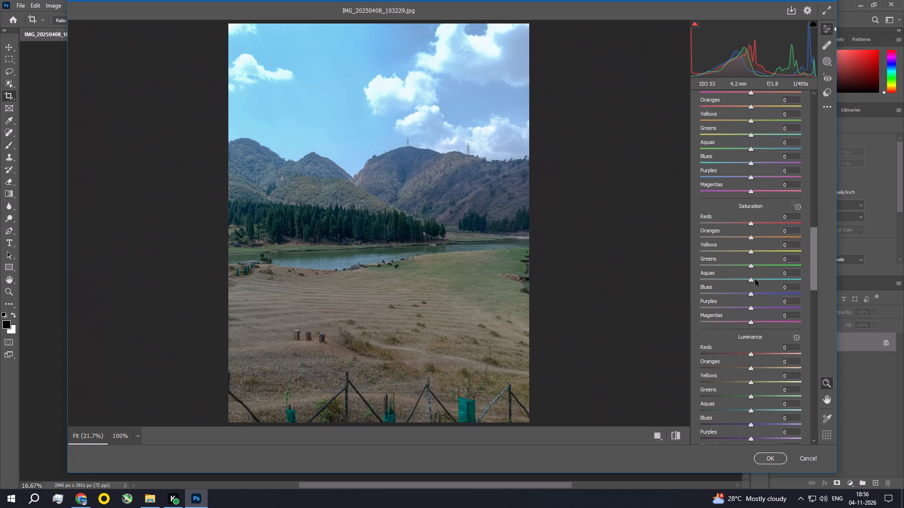
left_click_drag(750, 265, 758, 267)
left_click_drag(752, 280, 762, 282)
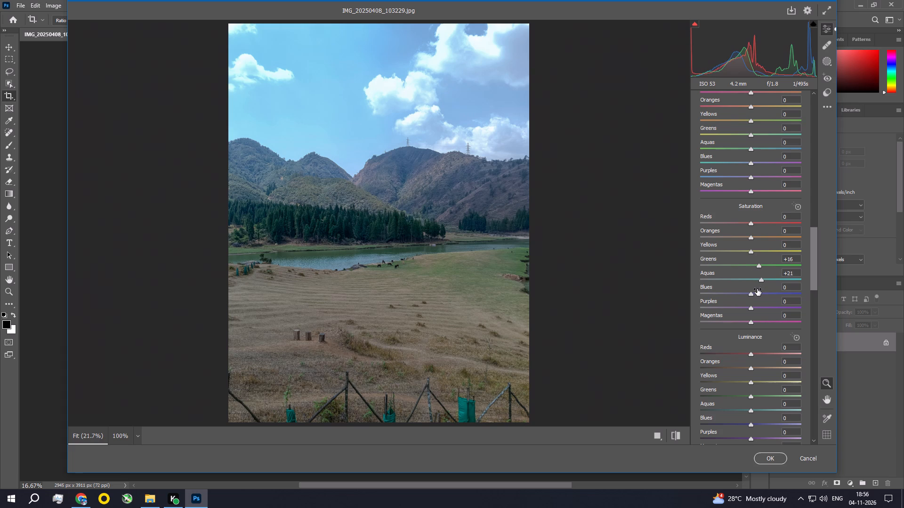
left_click_drag(751, 295, 754, 296)
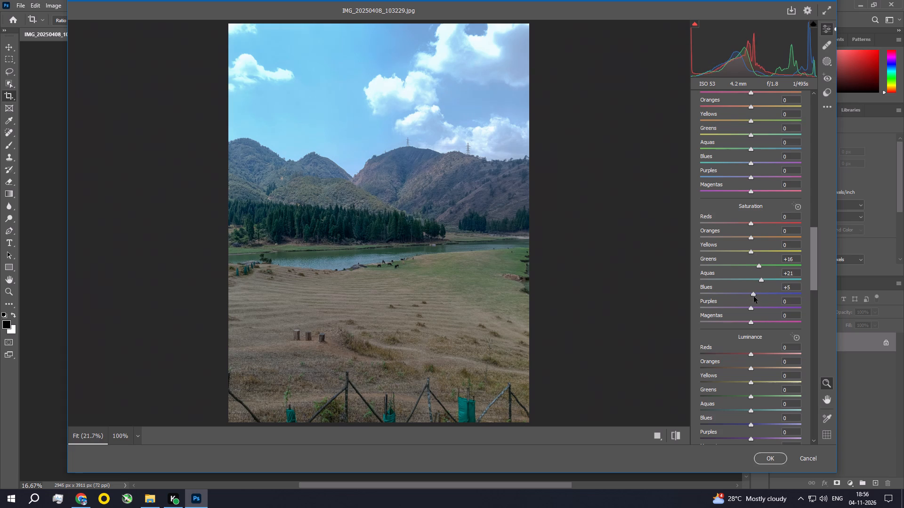
left_click_drag(754, 296, 759, 299)
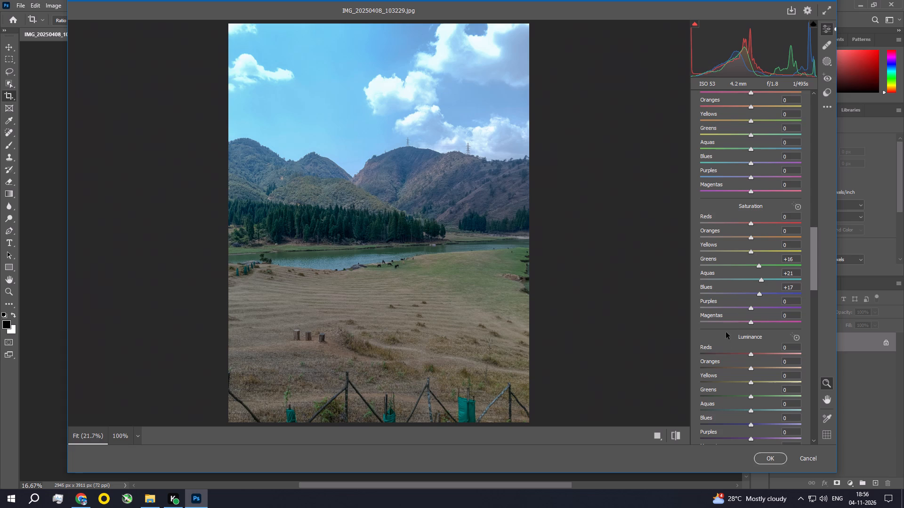
Set the Camera Raw color Temperature to +5.
left_click_drag(814, 285, 816, 173)
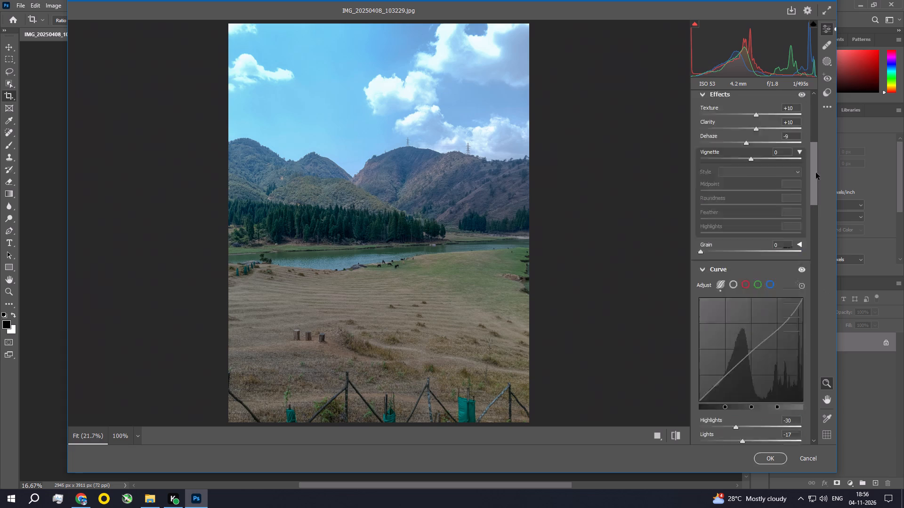
left_click_drag(816, 173, 816, 159)
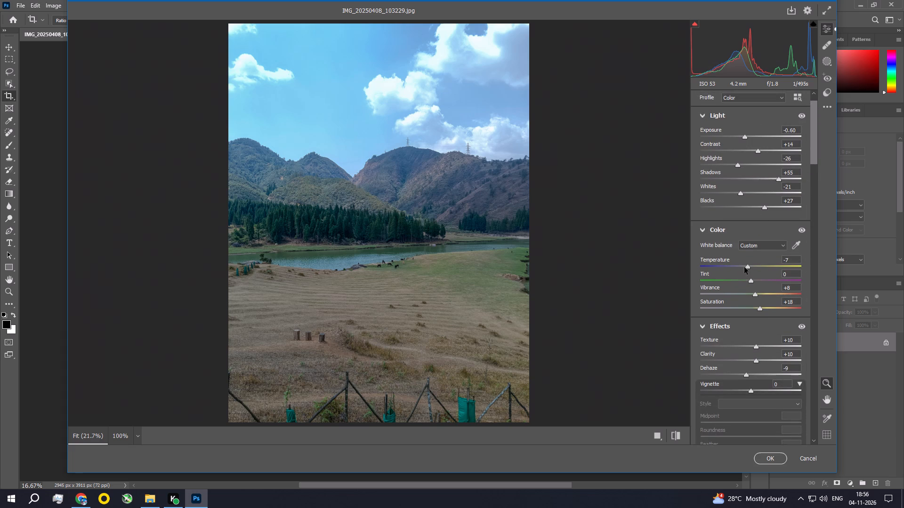
left_click_drag(747, 266, 752, 265)
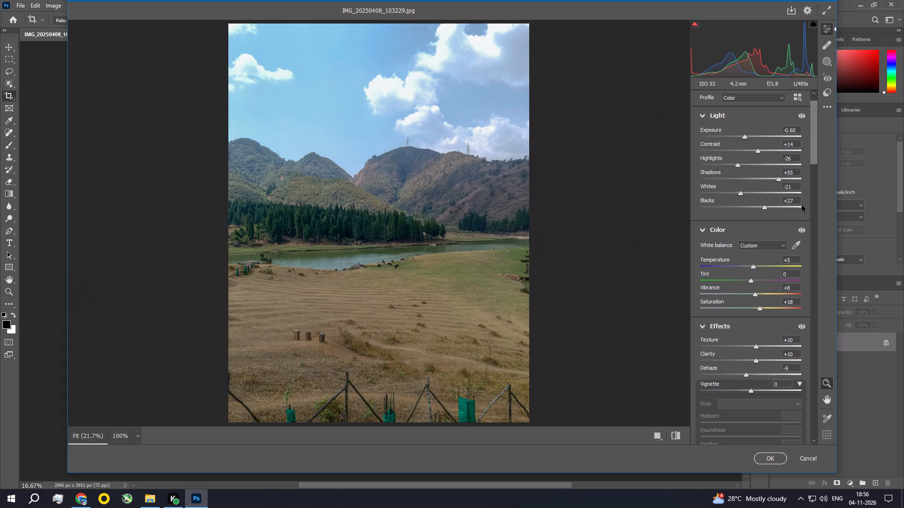
Set the Camera Raw detail values to Sharpening 14, Noise Reduction 10 and Color Noise Reduction 11, and apply the filter.
left_click_drag(814, 156, 810, 279)
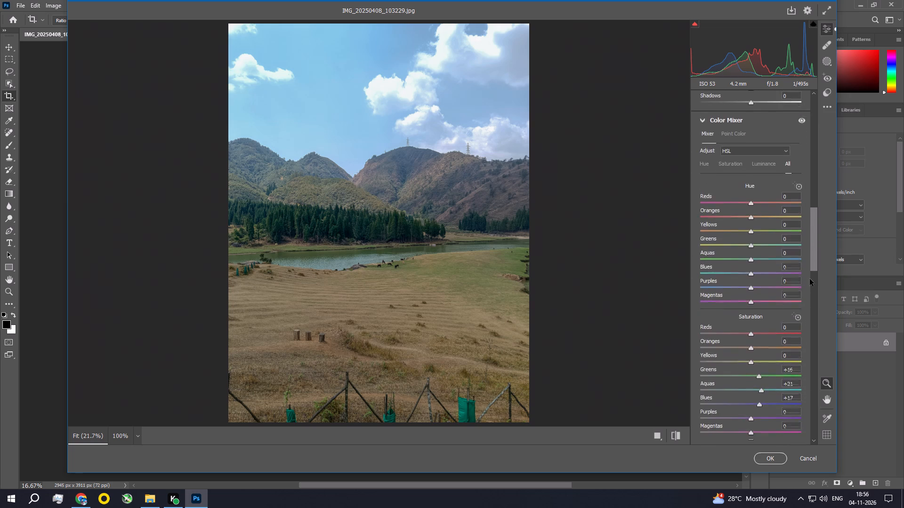
left_click_drag(810, 279, 802, 371)
left_click(708, 224)
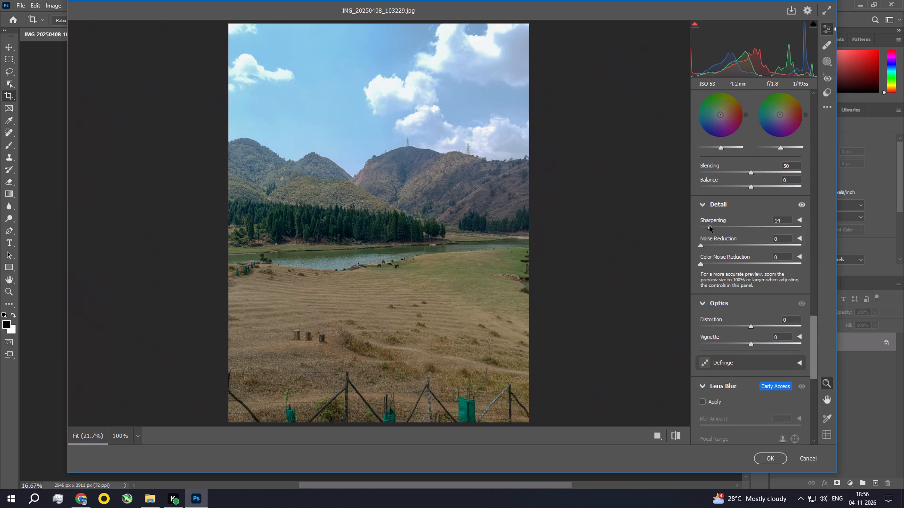
left_click(710, 246)
left_click(709, 263)
left_click(763, 459)
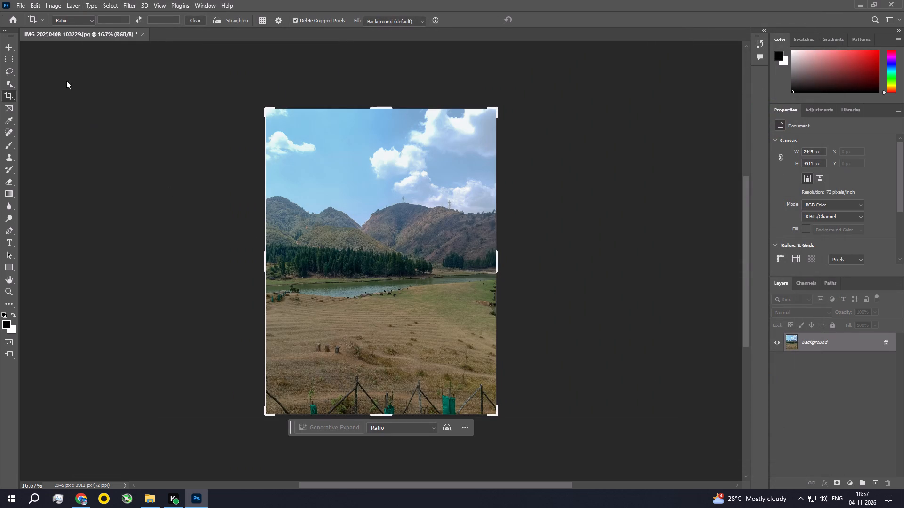
Apply a Photo Filter adjustment with Warming Filter (85) at 25% density, preserving luminosity.
left_click(57, 2)
left_click(68, 32)
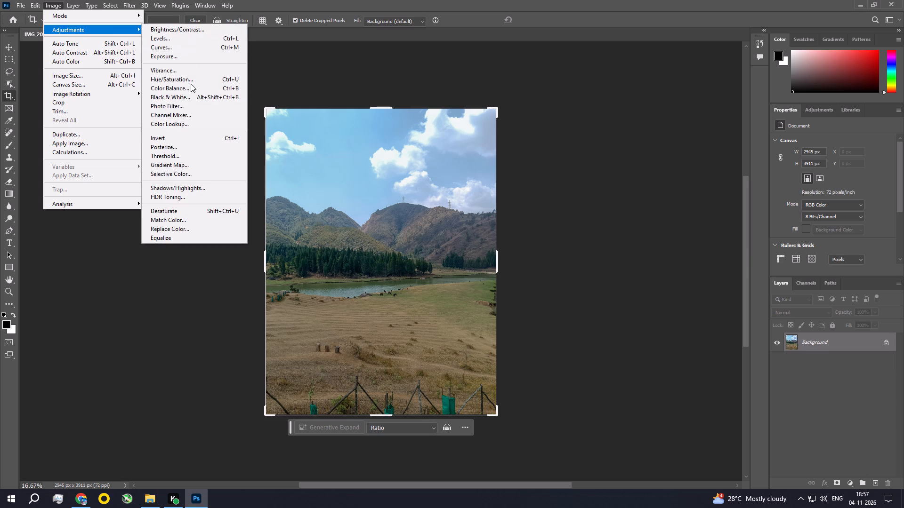
left_click(188, 103)
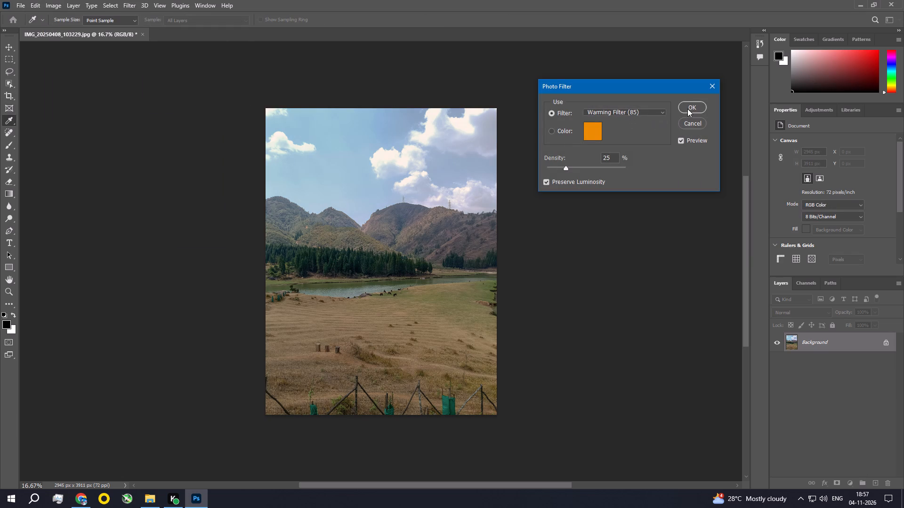
left_click(688, 105)
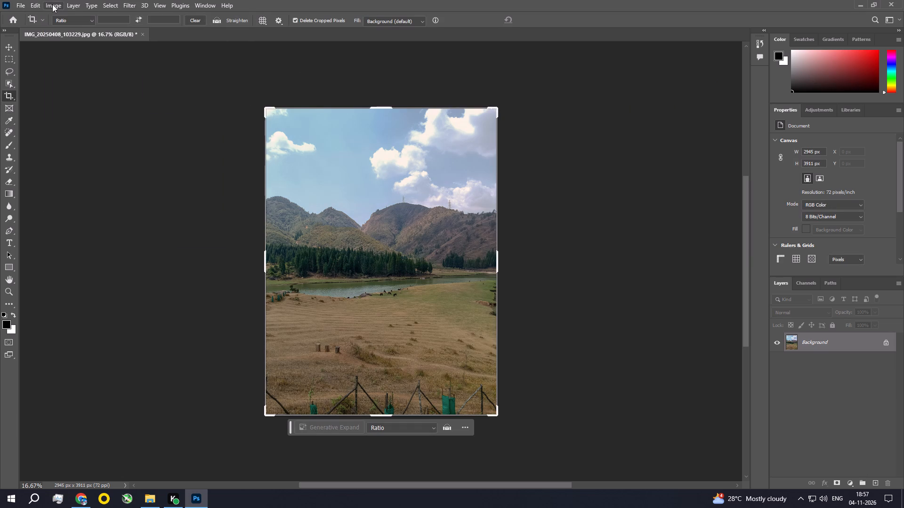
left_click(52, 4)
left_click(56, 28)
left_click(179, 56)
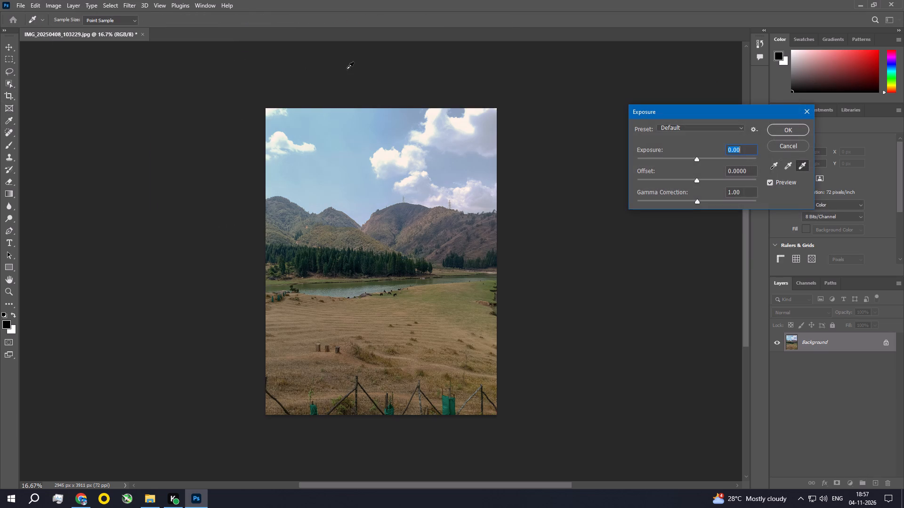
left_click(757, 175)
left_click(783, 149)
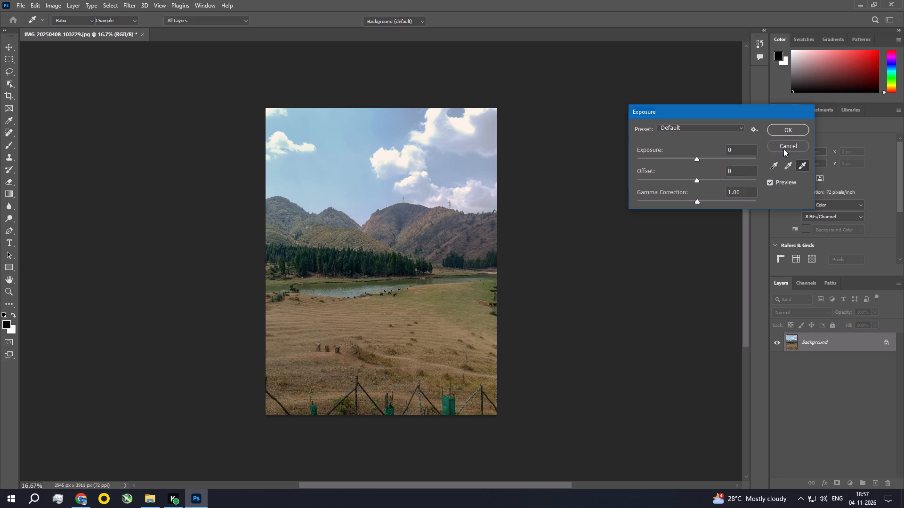
Apply the Exposure adjustment with the Default preset: Exposure 0.00, Offset 0.0000 and Gamma Correction 1.00.
left_click(50, 10)
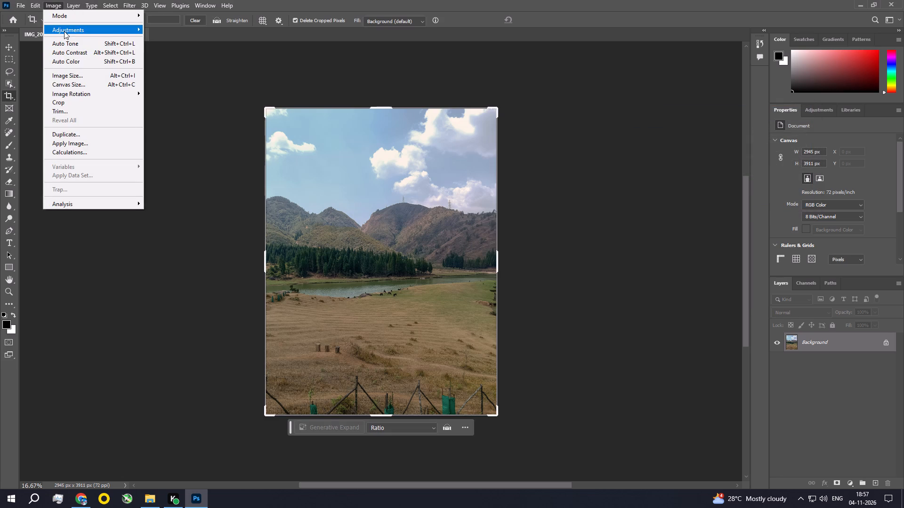
left_click(65, 31)
left_click(171, 60)
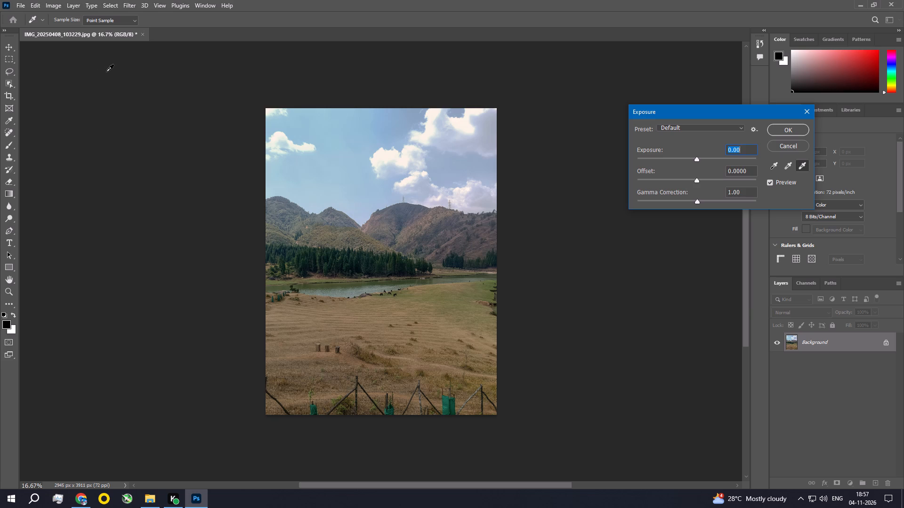
left_click(790, 133)
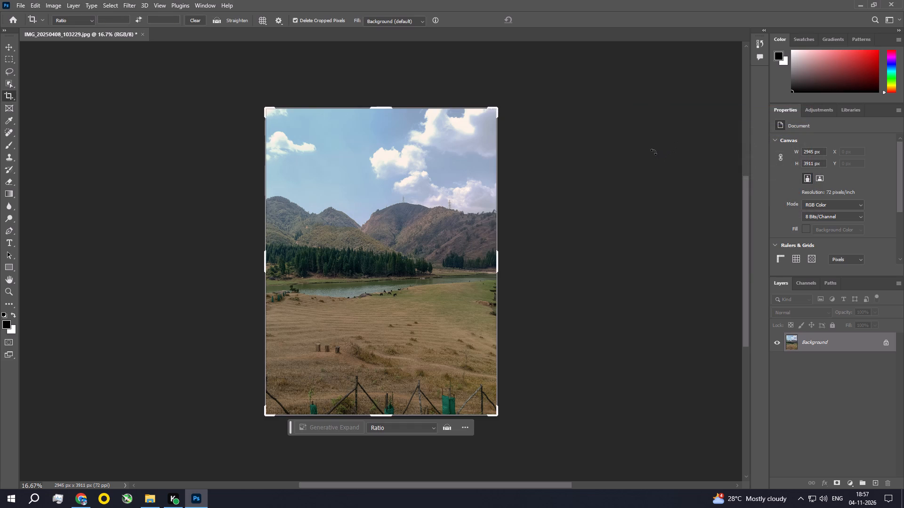
Save the edited lake photo IMG_20250408_103229.jpg and close it.
key("ctrl+s")
left_click(492, 119)
left_click(139, 33)
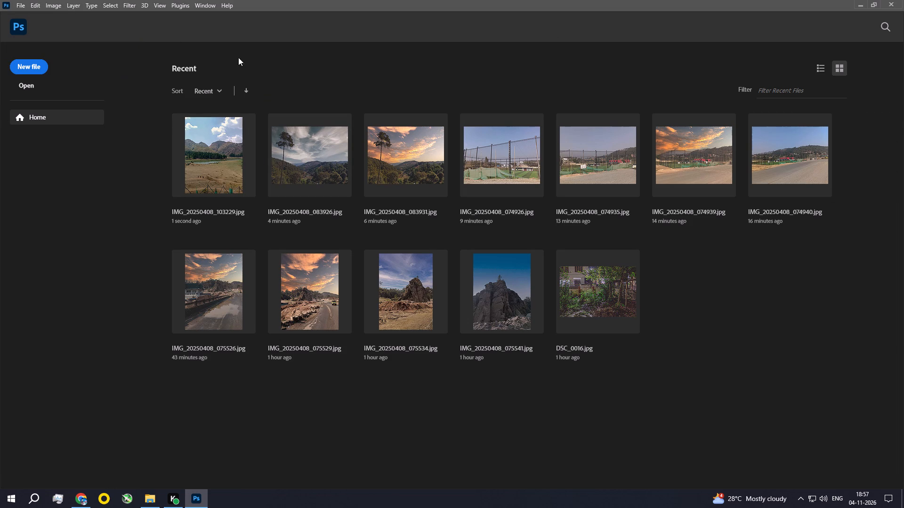
Switch to the RAW folder in File Explorer and open the tall tree photo IMG_20250408_140400 in Photoshop.
left_click(864, 0)
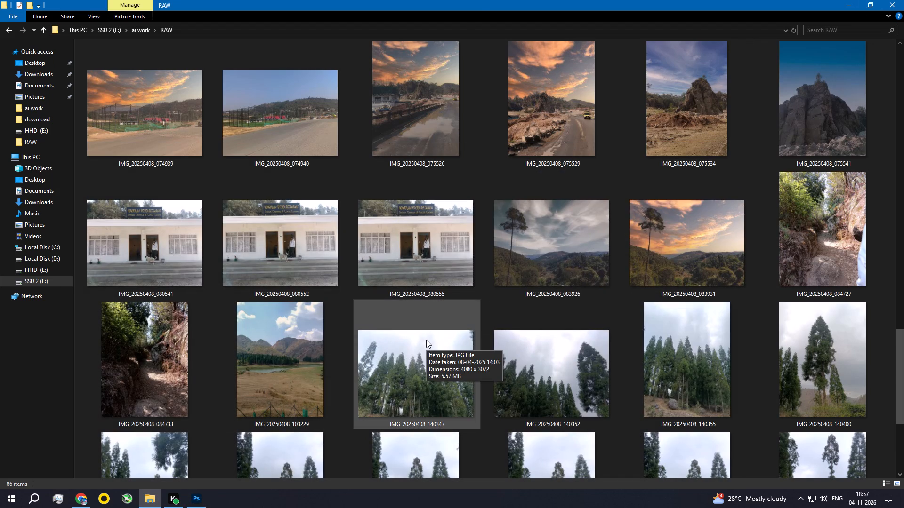
left_click_drag(795, 344, 816, 377)
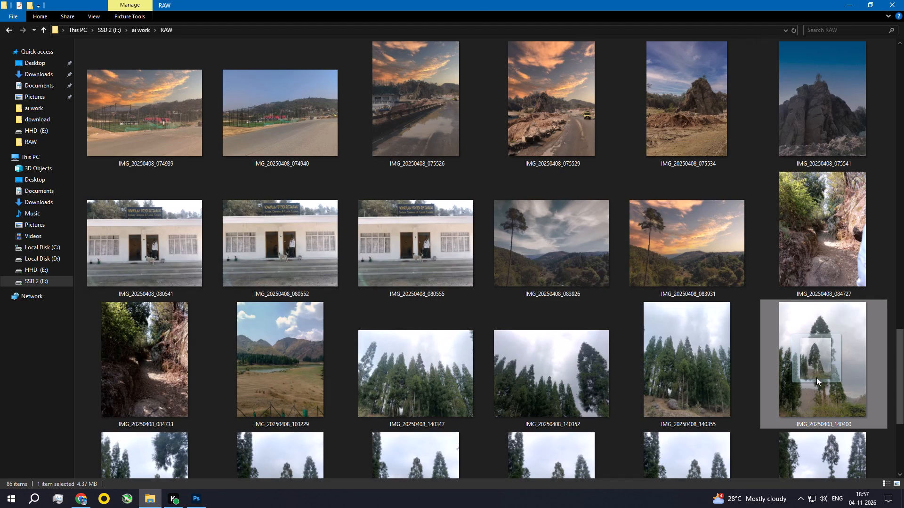
left_click_drag(816, 377, 609, 366)
key("alt+Tab")
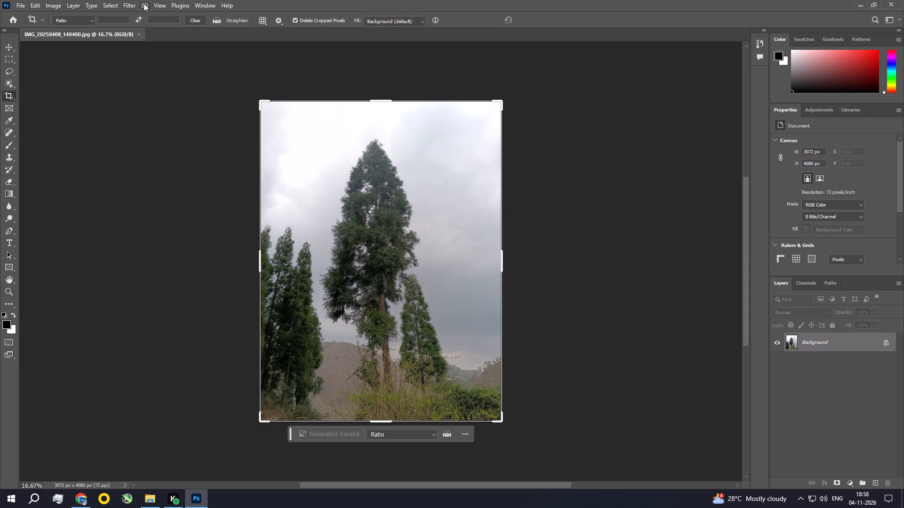
In the Camera Raw Filter, set Exposure -0.30, Contrast +15, Highlights -28, Shadows +14, Whites -22 and Blacks +13 for the tall tree photo.
left_click(129, 6)
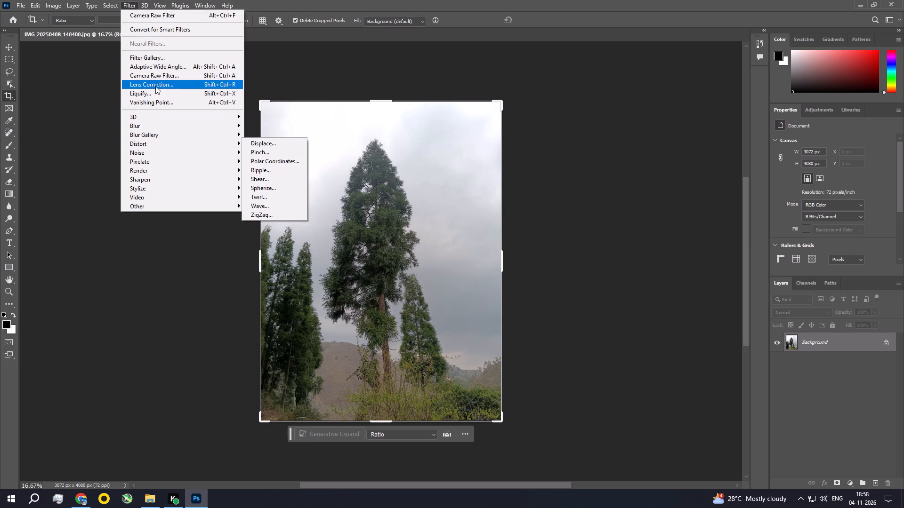
left_click(157, 78)
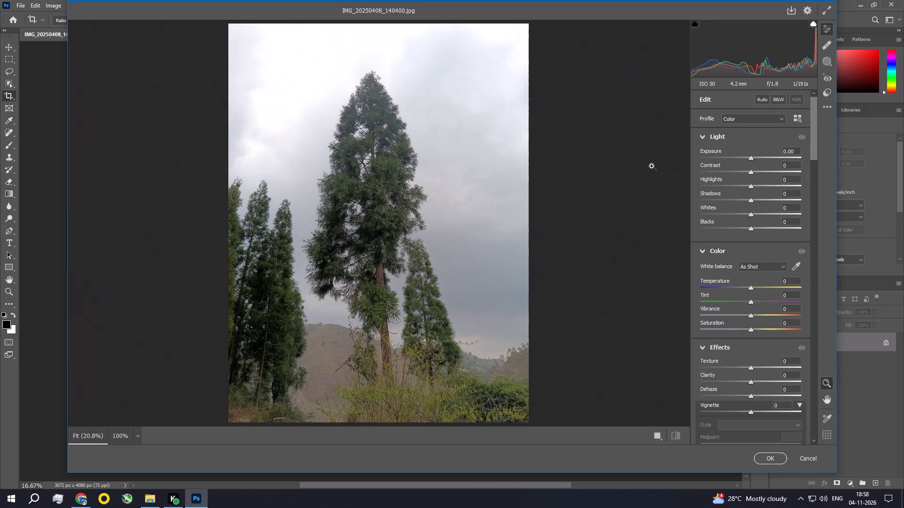
left_click(752, 159)
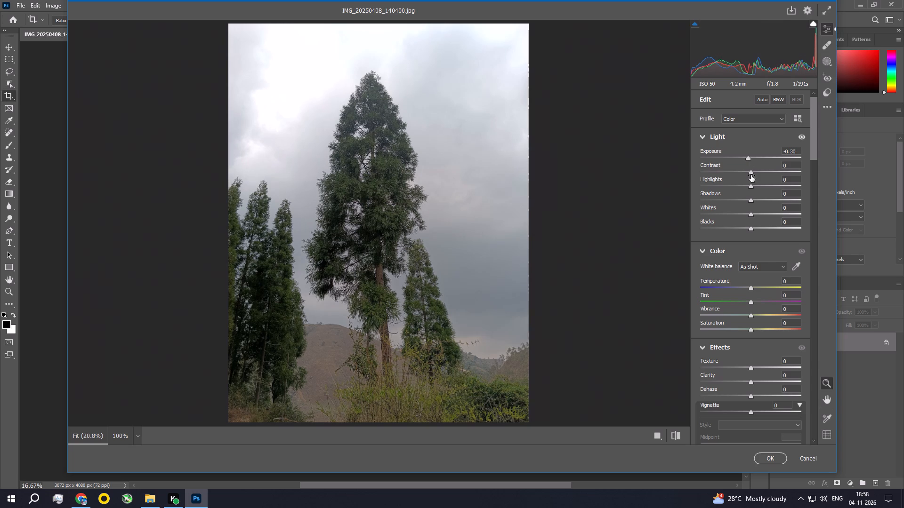
left_click(751, 175)
left_click_drag(751, 171, 757, 172)
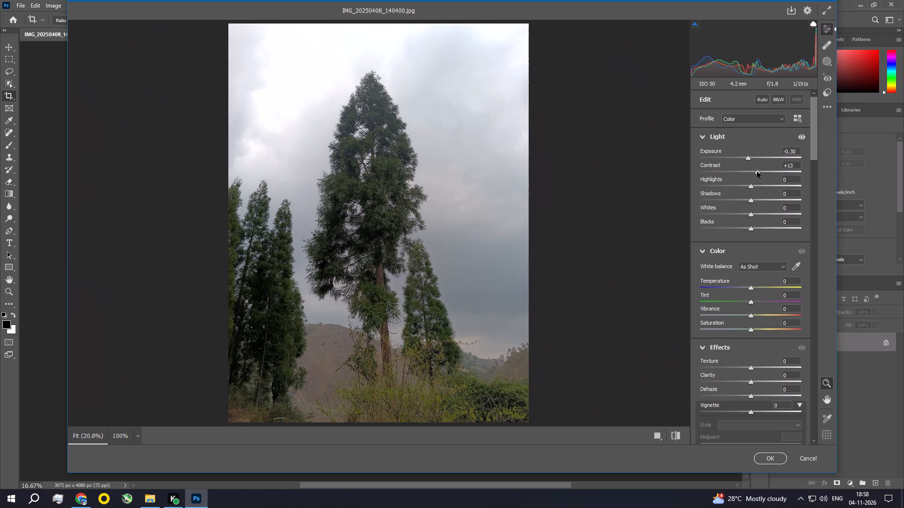
left_click_drag(757, 172, 758, 171)
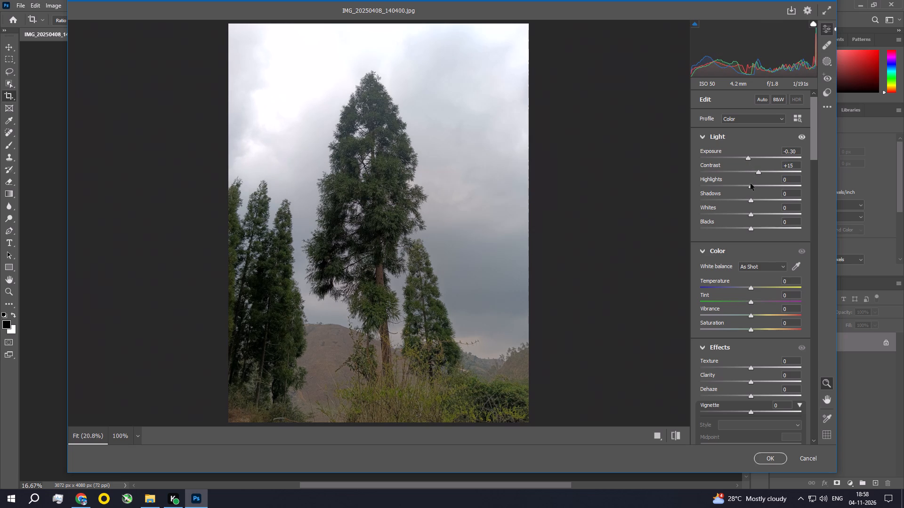
left_click_drag(751, 185, 736, 184)
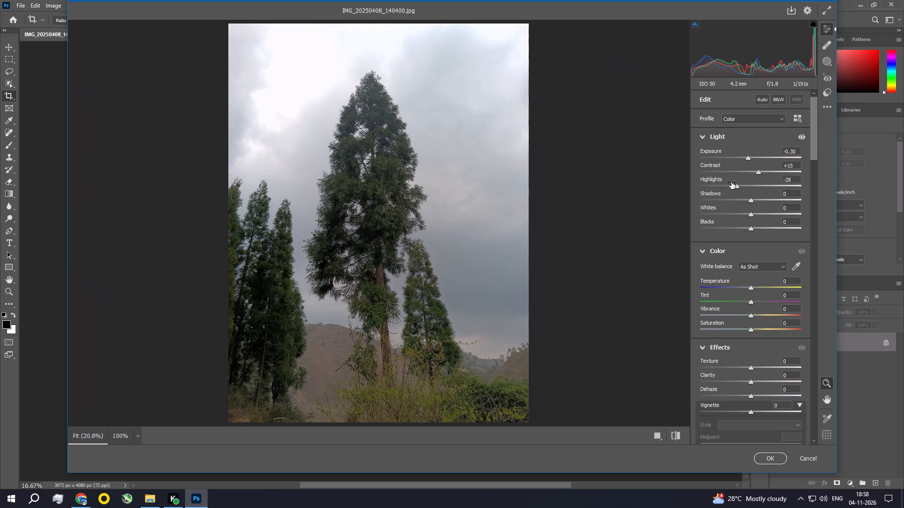
left_click_drag(751, 200, 757, 199)
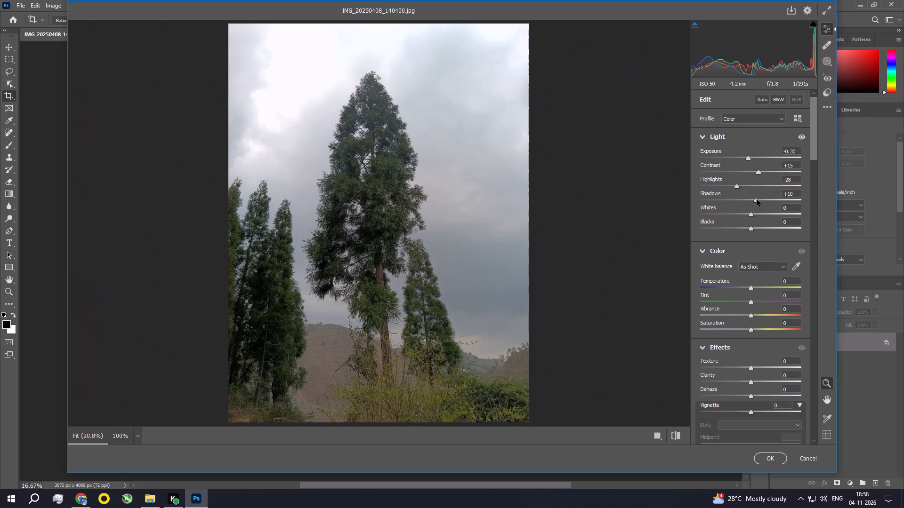
left_click_drag(757, 199, 758, 200)
left_click_drag(751, 214, 740, 214)
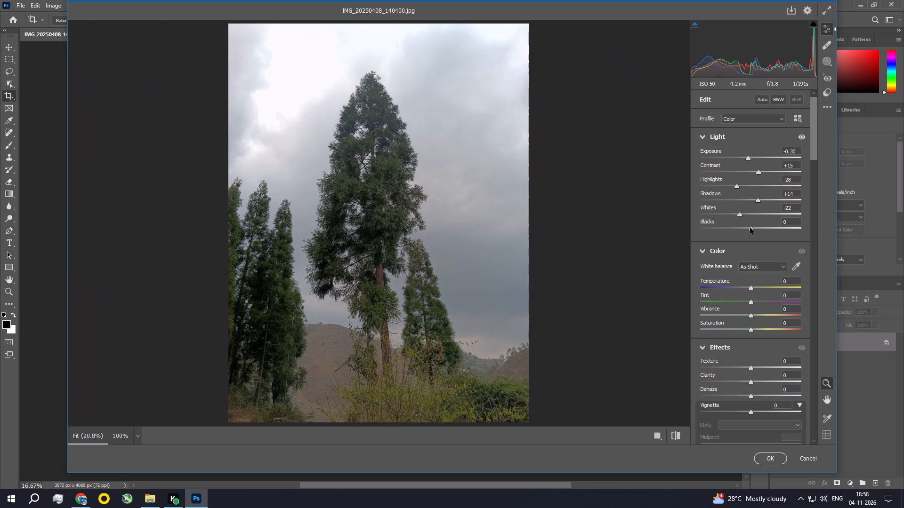
left_click_drag(750, 228, 753, 234)
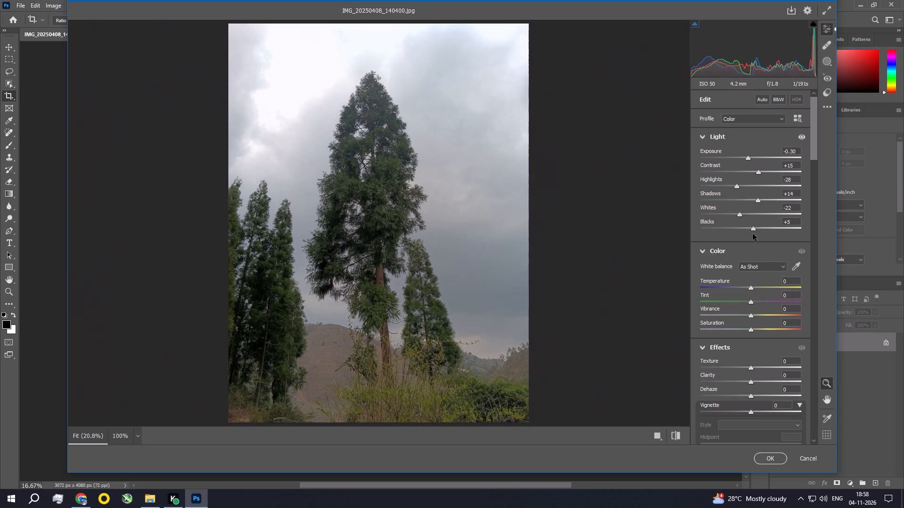
left_click_drag(753, 234, 757, 234)
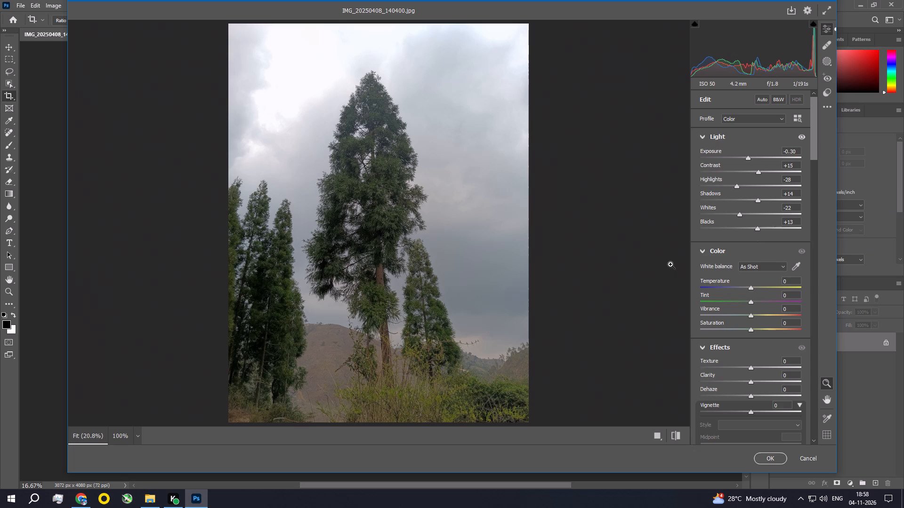
Set the white balance Temperature to -12 and Tint to +13, and raise Texture to +10.
left_click(752, 290)
left_click_drag(754, 288, 756, 290)
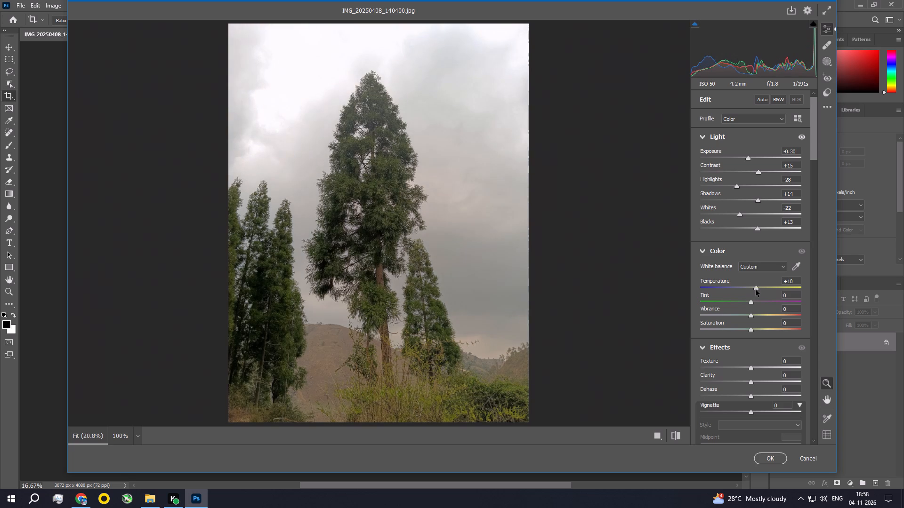
left_click_drag(756, 290, 744, 291)
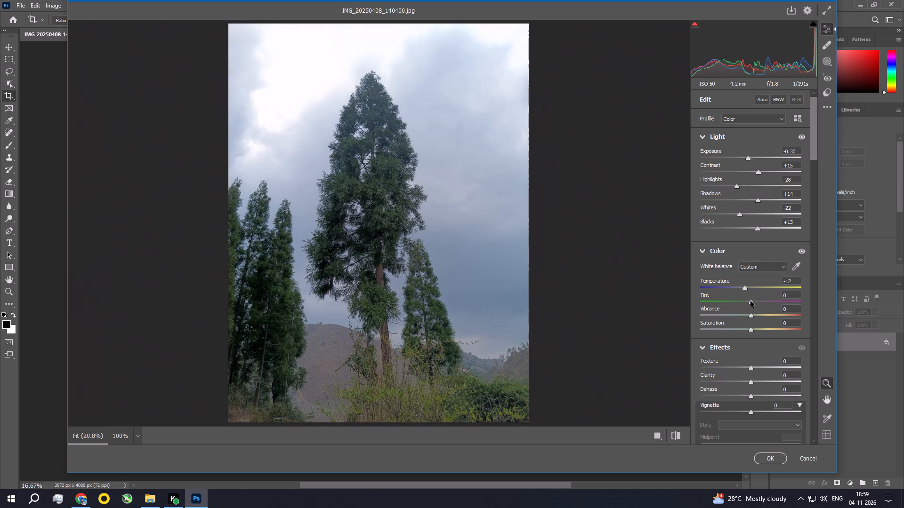
left_click_drag(751, 301, 754, 301)
left_click_drag(754, 301, 757, 301)
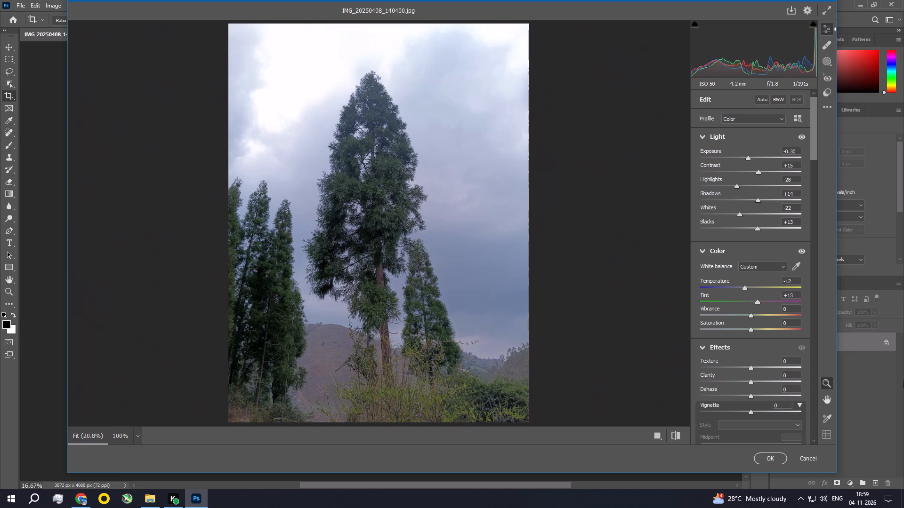
left_click_drag(753, 368, 757, 370)
left_click_drag(757, 370, 758, 371)
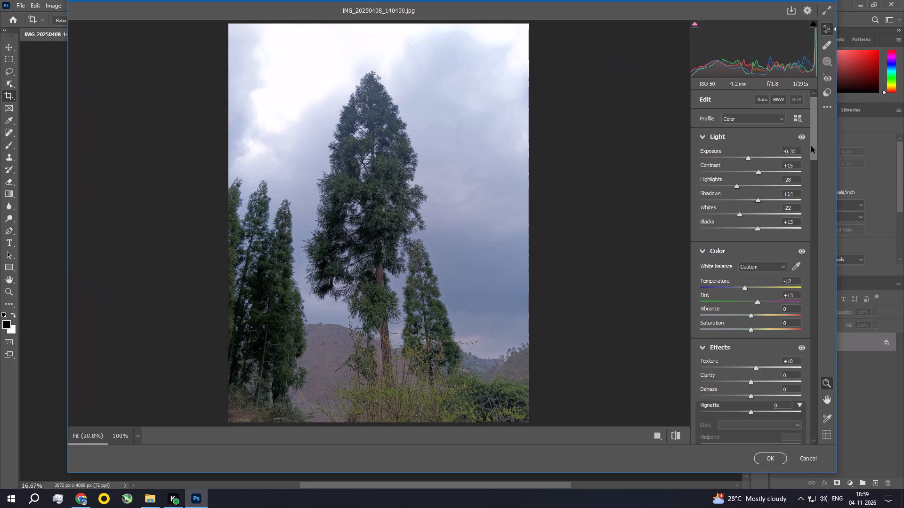
On the parametric tone curve, set Highlights to -36 and lower Lights.
left_click_drag(811, 146, 826, 225)
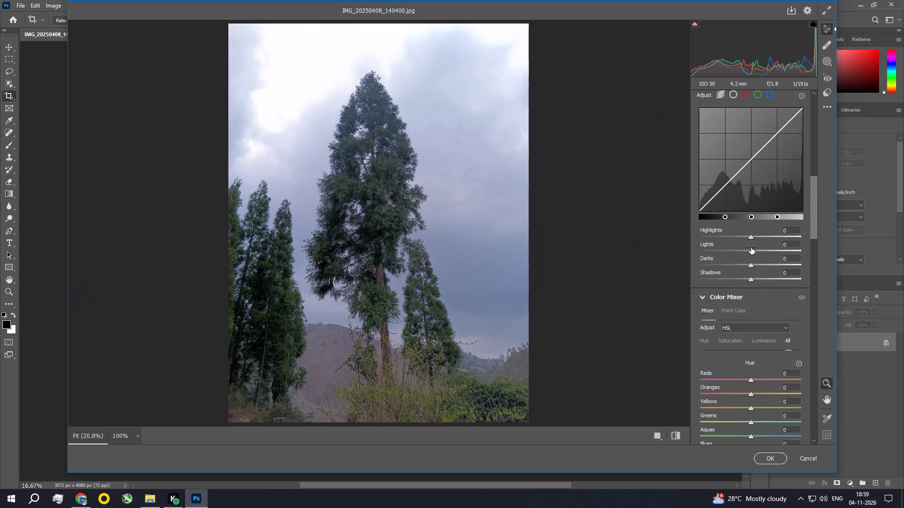
left_click_drag(752, 238, 734, 234)
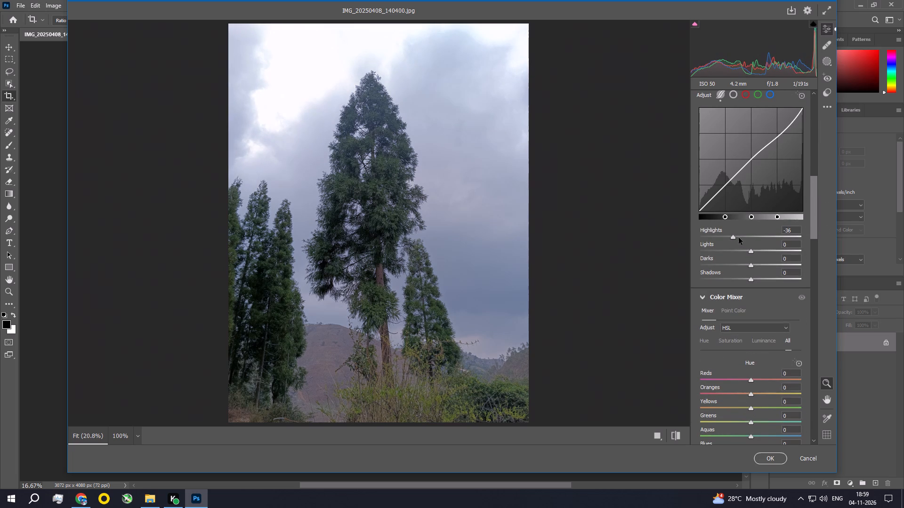
left_click_drag(749, 251, 739, 249)
Set Color Mixer saturation to Reds +21, Oranges +17, Yellows +21, Greens +17 and Aquas +21, and apply the Camera Raw filter.
left_click_drag(813, 217, 815, 255)
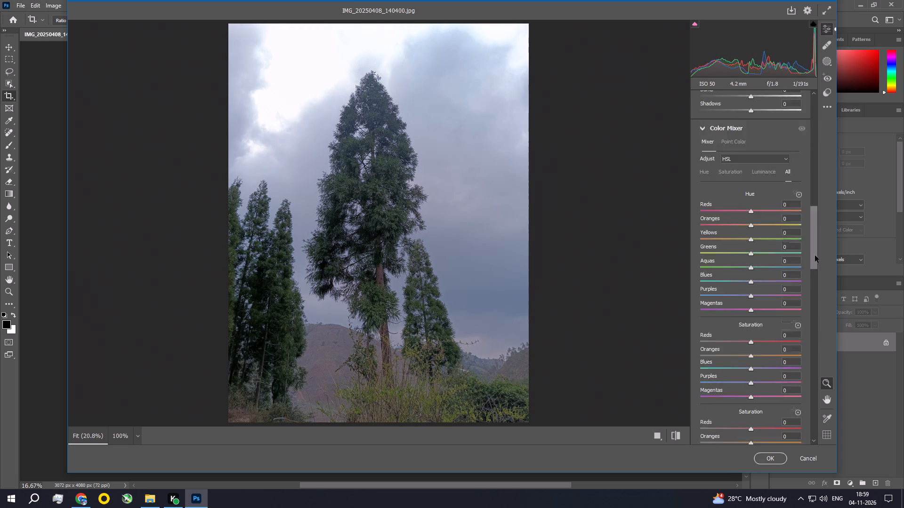
left_click_drag(815, 255, 815, 275)
left_click_drag(752, 233, 757, 233)
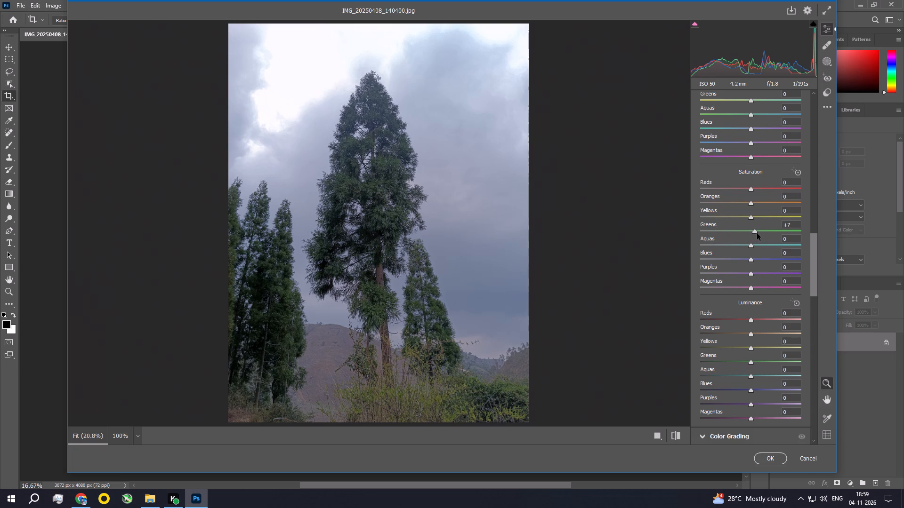
left_click_drag(757, 233, 761, 236)
left_click_drag(753, 246, 763, 251)
left_click_drag(763, 251, 764, 251)
left_click_drag(756, 217, 761, 220)
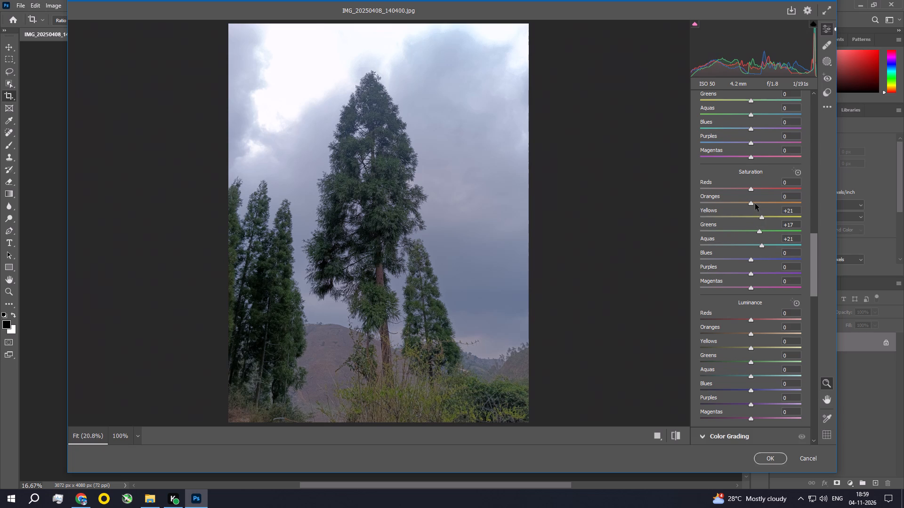
left_click(755, 204)
left_click(758, 190)
left_click(776, 456)
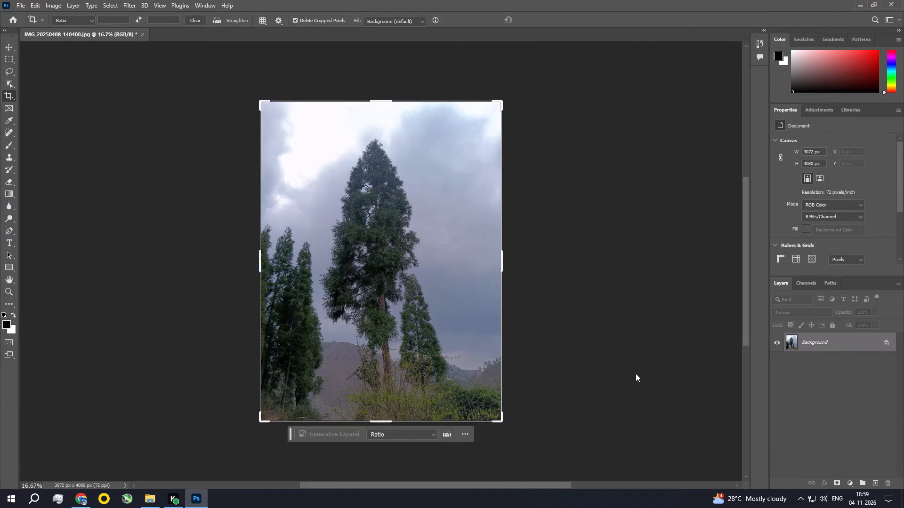
Apply a Brightness/Contrast adjustment with Brightness 6 and Contrast 7.
left_click(57, 1)
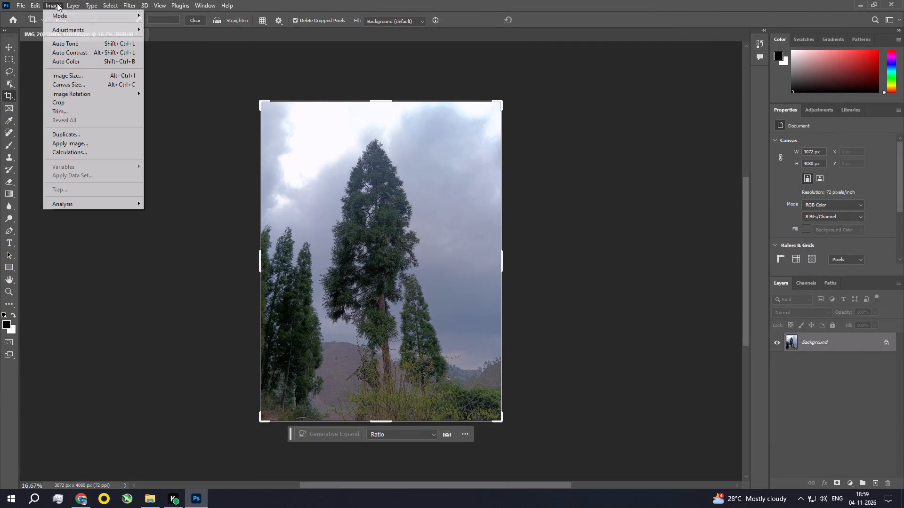
left_click(63, 28)
left_click(212, 31)
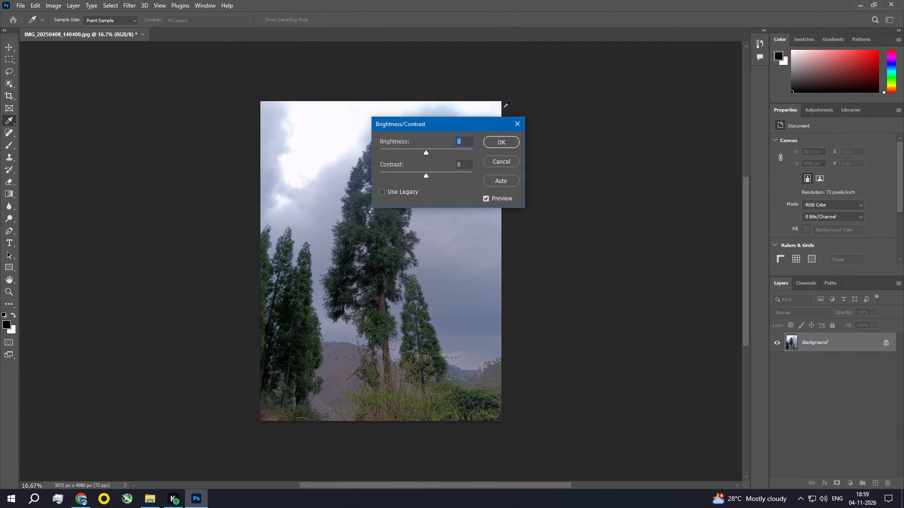
left_click_drag(475, 128, 614, 113)
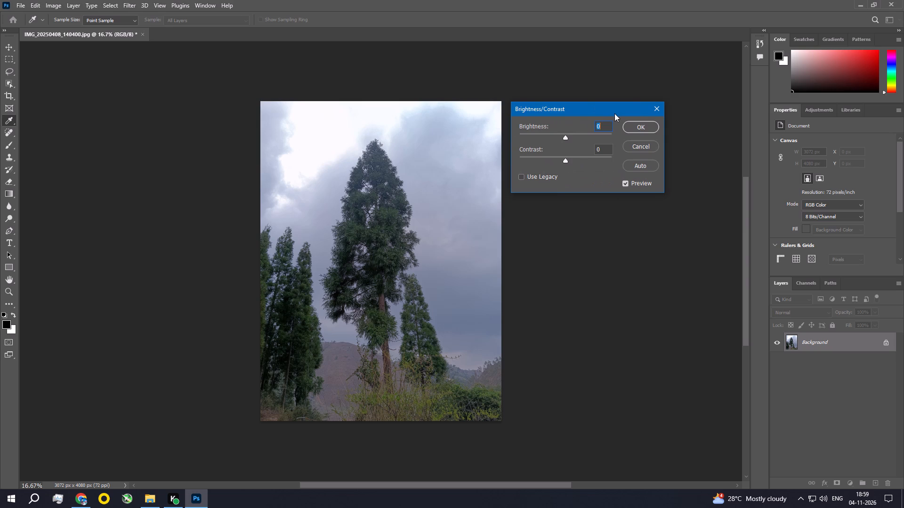
left_click(565, 137)
left_click(567, 158)
left_click(631, 126)
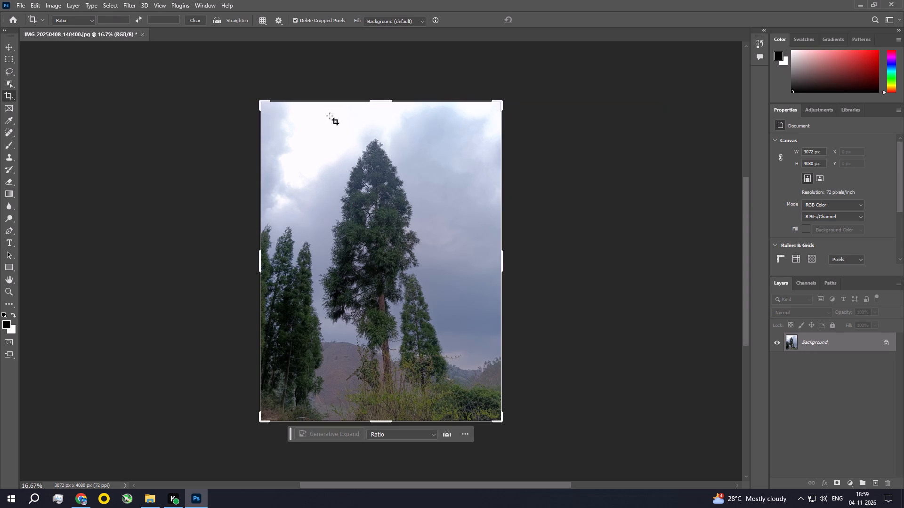
Apply a Color Balance adjustment to the midtones with levels 0, -6 and +5, preserving luminosity.
left_click(79, 8)
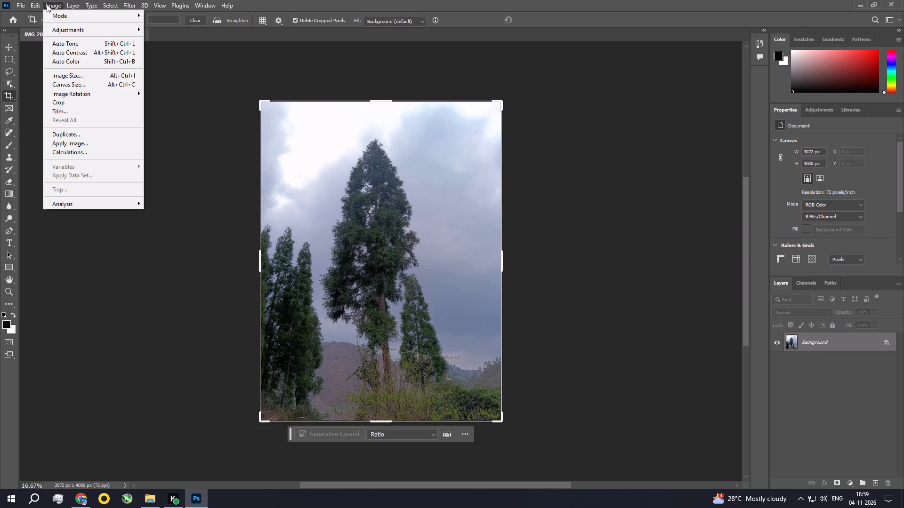
left_click(58, 31)
left_click(161, 86)
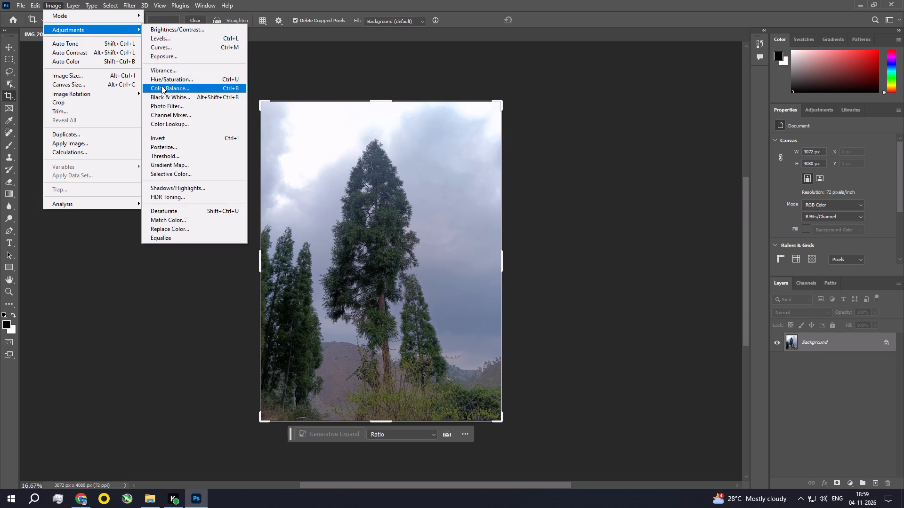
left_click(689, 153)
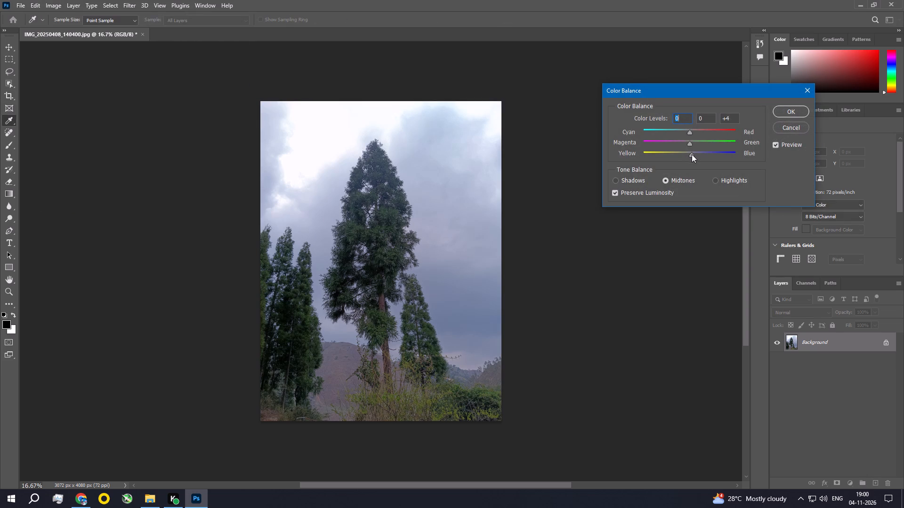
left_click(690, 142)
left_click(784, 111)
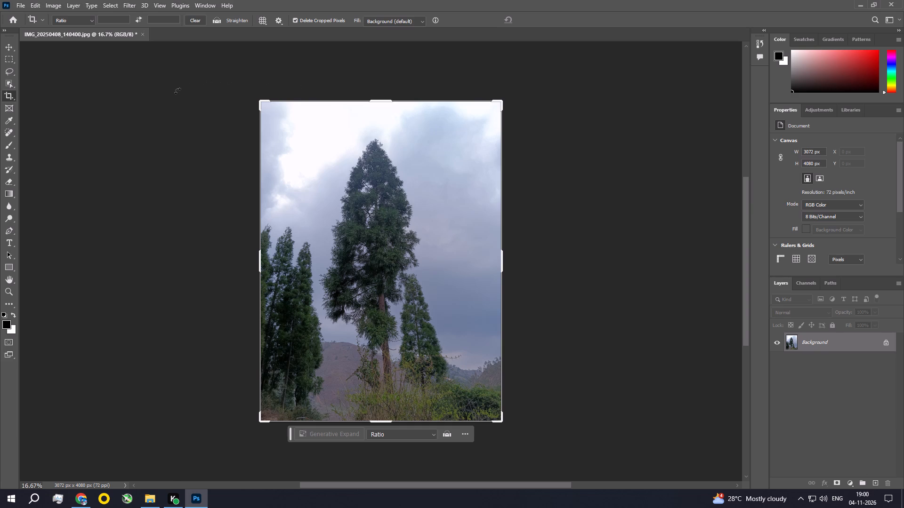
Save the edited tree photo IMG_20250408_140400.jpg as a Baseline ("Standard") JPEG at quality 12 and close it.
key("ctrl+s")
left_click(502, 118)
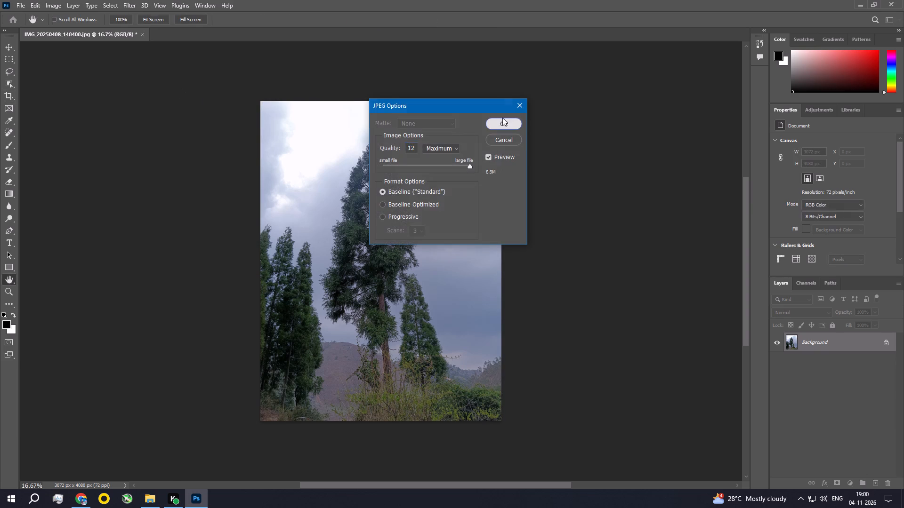
left_click(138, 35)
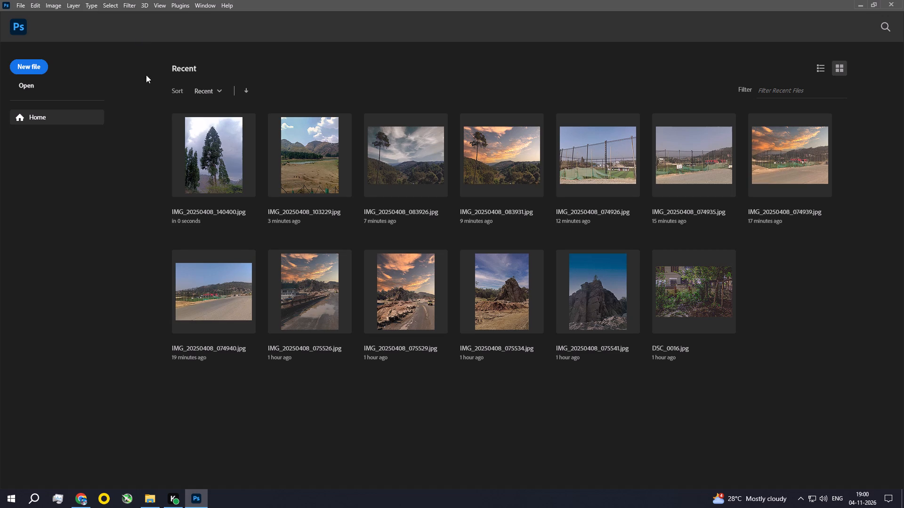
Switch back to the RAW folder in File Explorer.
left_click(857, 0)
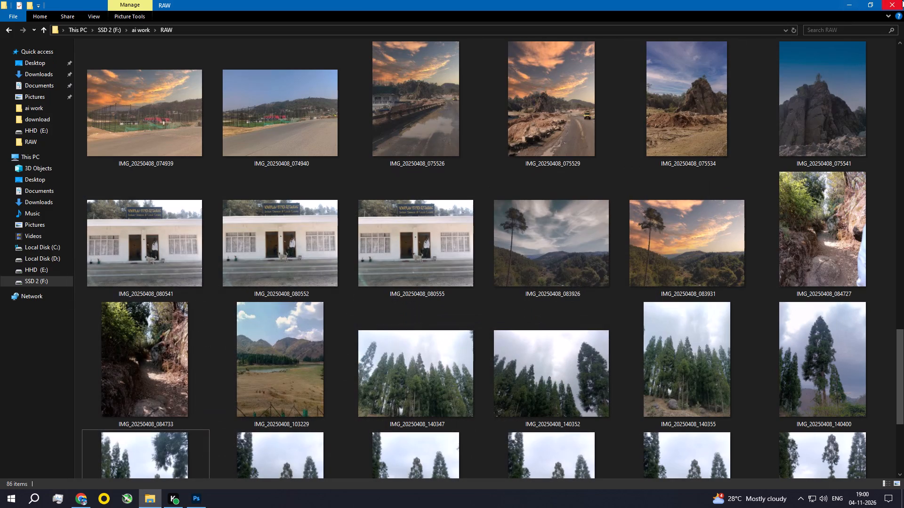